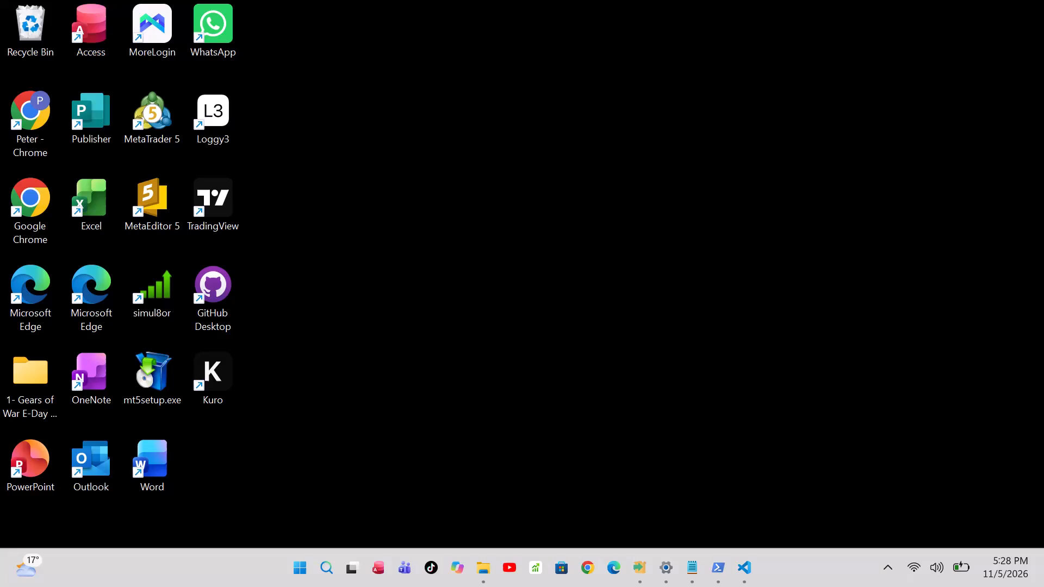
# Open Google Chrome with the Person 1 profile and go to tradingview.com.
pyautogui.tripleClick(41, 221)
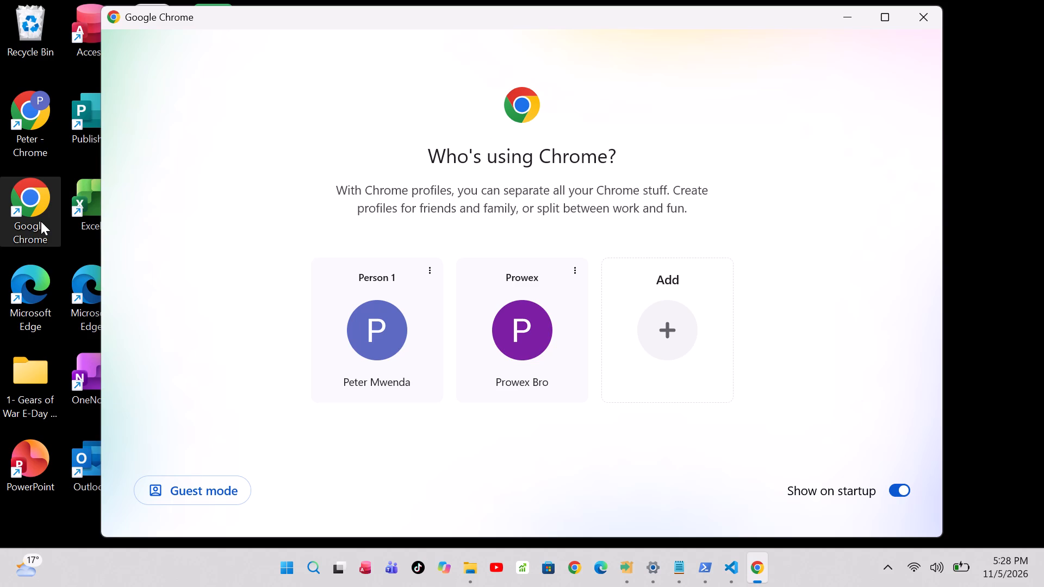
pyautogui.click(422, 319)
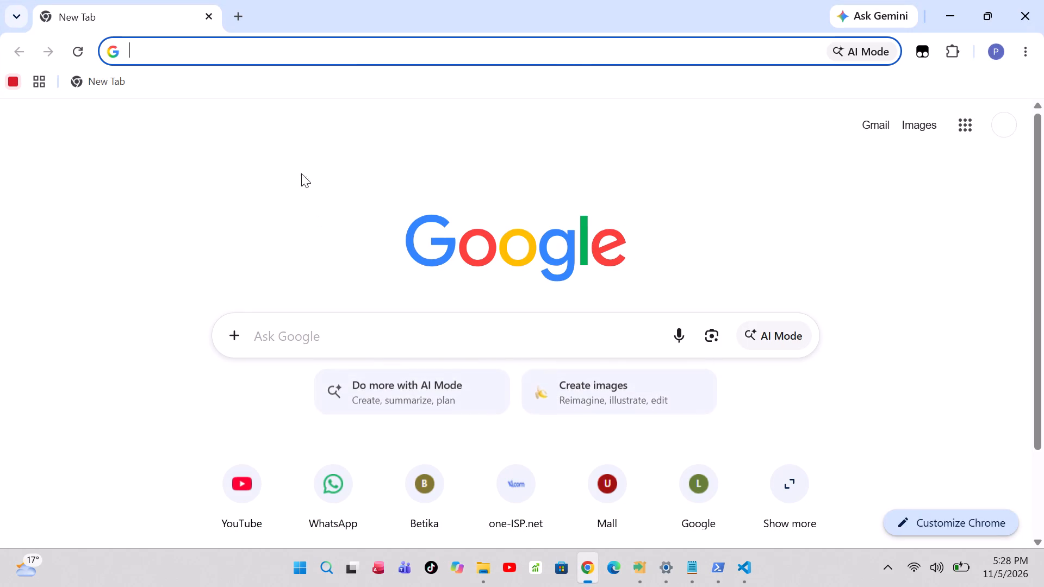
pyautogui.write('tra')
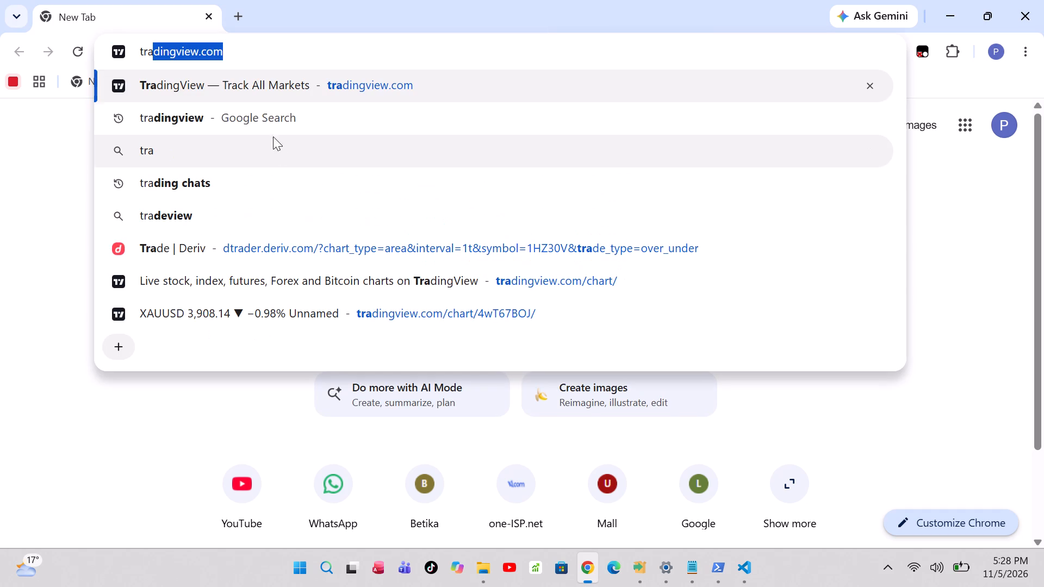
pyautogui.click(252, 91)
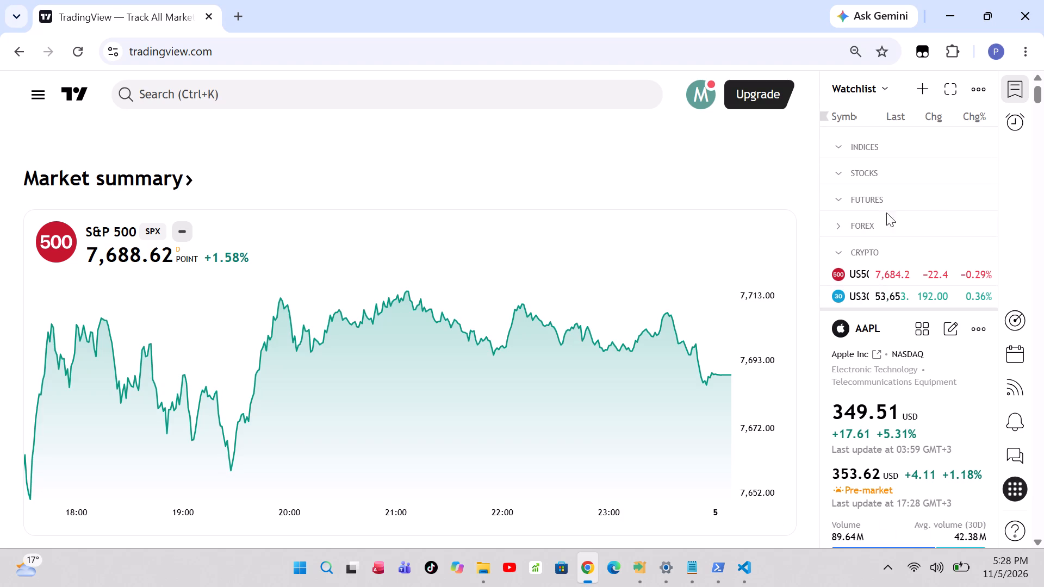
# Open the US500 index from the watchlist and show it as a full chart.
pyautogui.moveTo(1039, 90); pyautogui.dragTo(1042, 82)
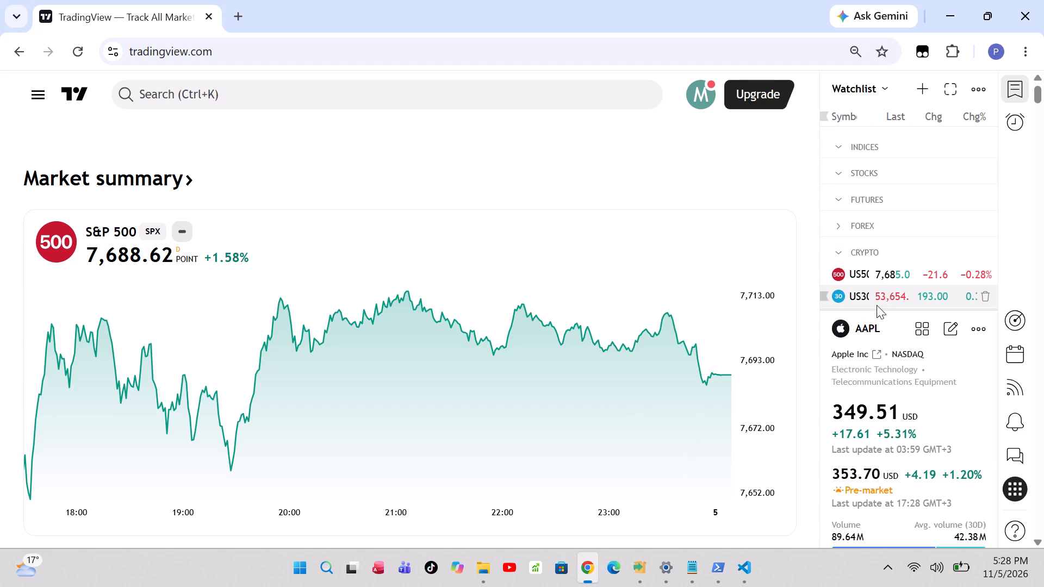
pyautogui.moveTo(1041, 98); pyautogui.dragTo(1039, 116)
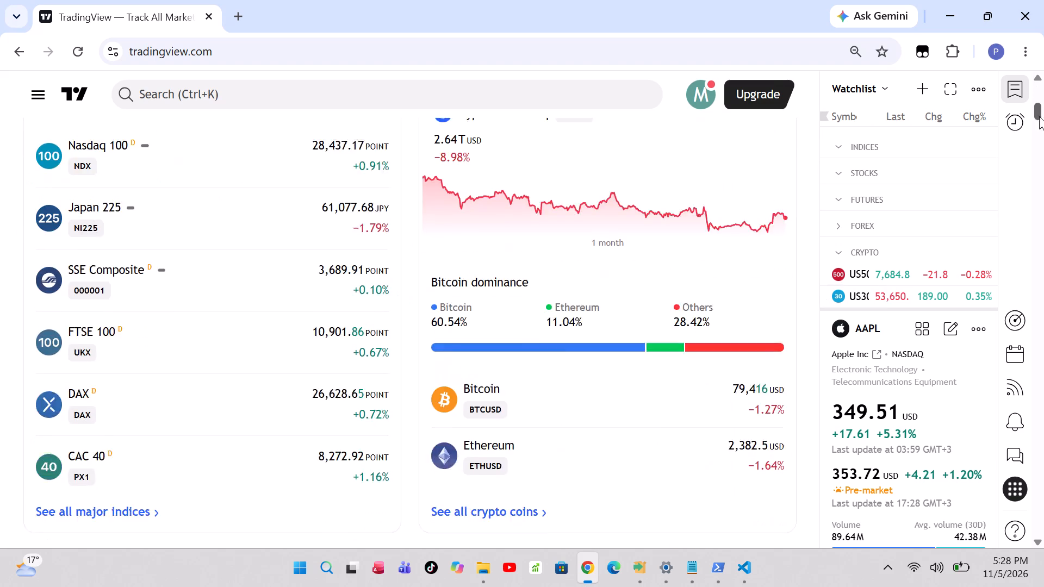
pyautogui.moveTo(1039, 116); pyautogui.dragTo(1043, 70)
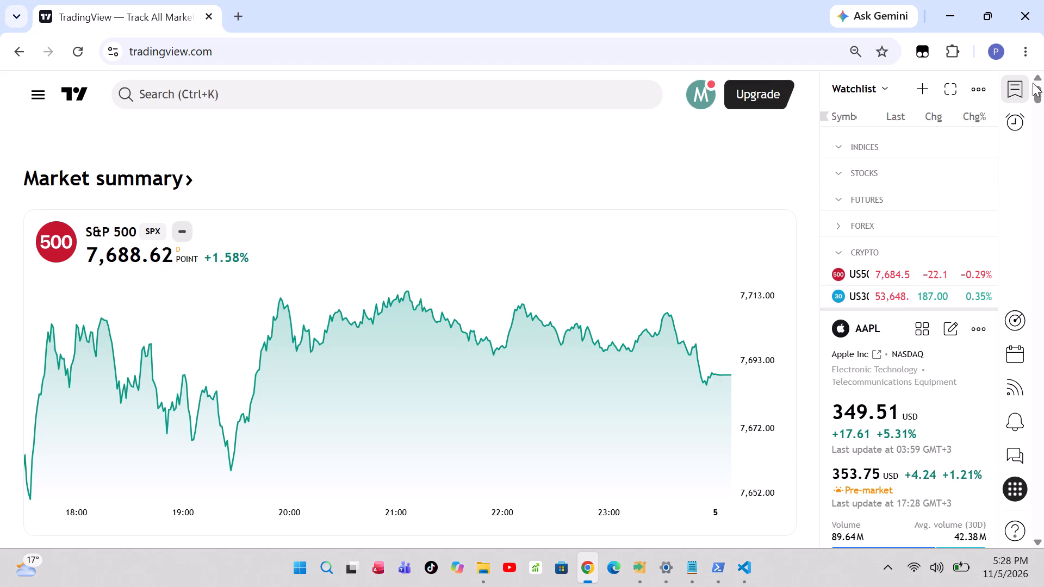
pyautogui.moveTo(1039, 92); pyautogui.dragTo(1034, 103)
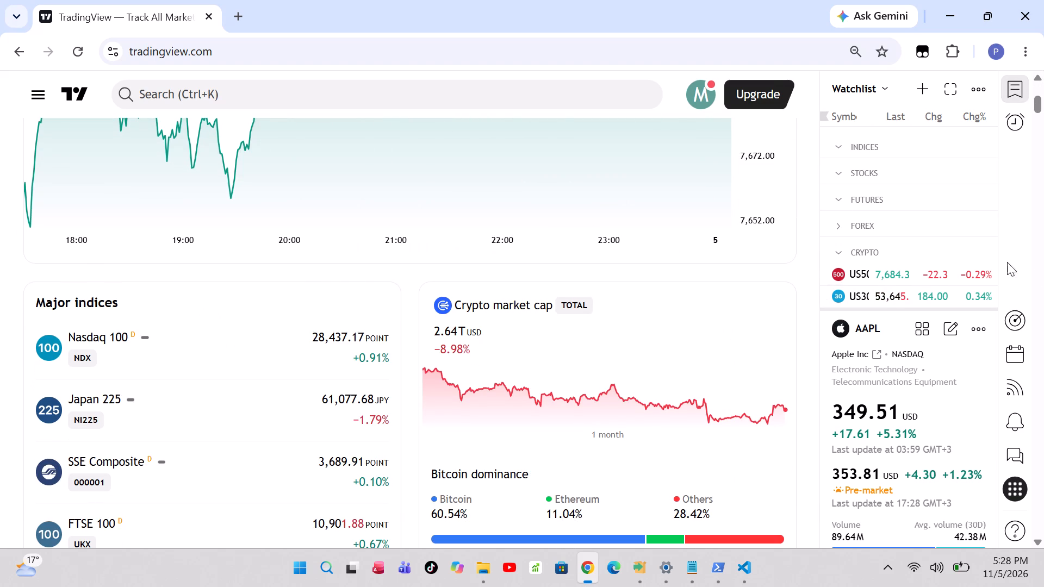
pyautogui.click(878, 284)
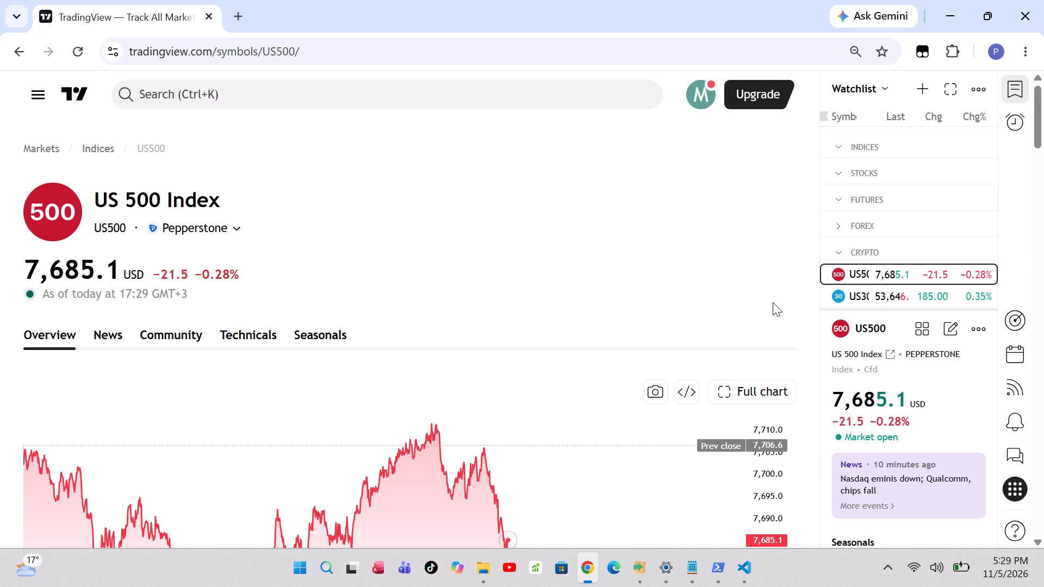
pyautogui.click(733, 397)
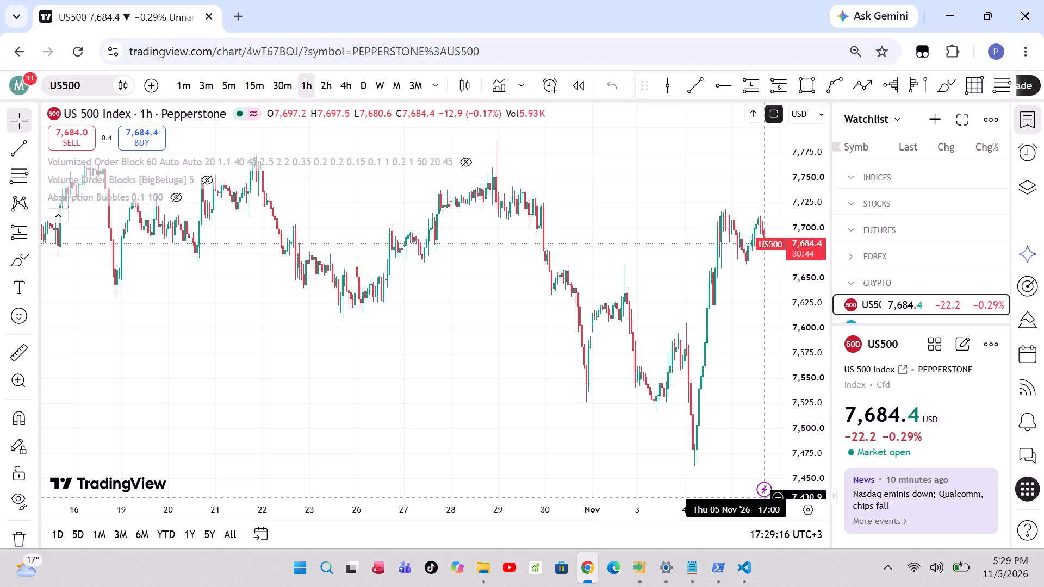
# Add XAUUSD (XAU/USD Spot - Gold, FX) to the watchlist and load its chart.
pyautogui.moveTo(739, 352); pyautogui.dragTo(510, 374)
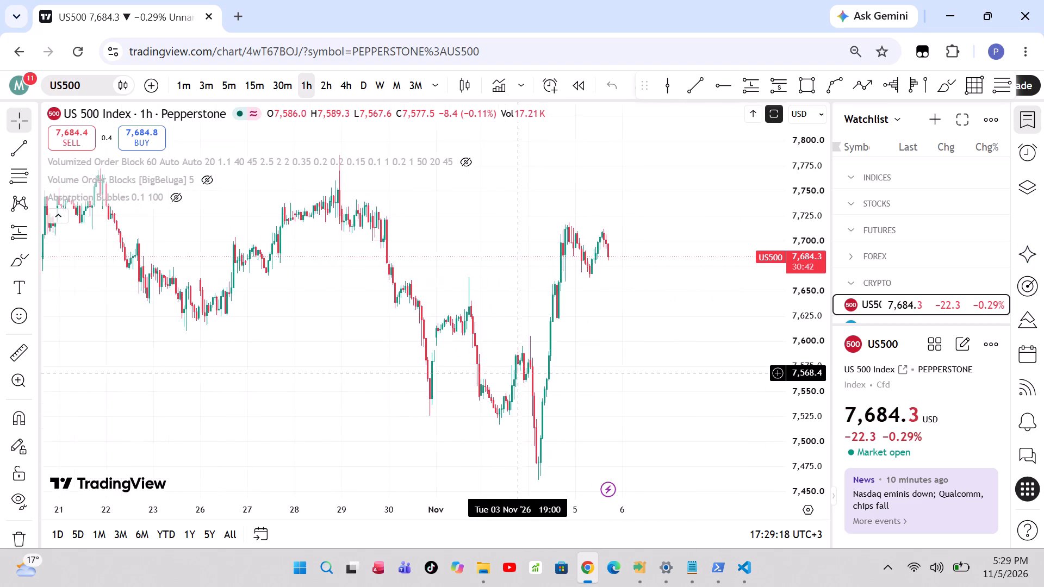
pyautogui.moveTo(510, 374); pyautogui.dragTo(505, 375)
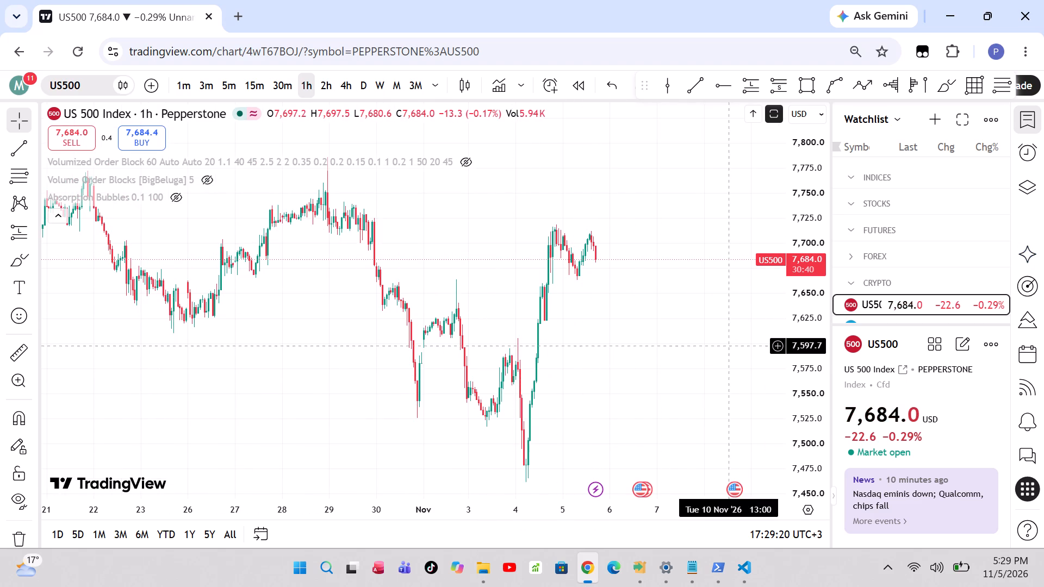
pyautogui.click(937, 130)
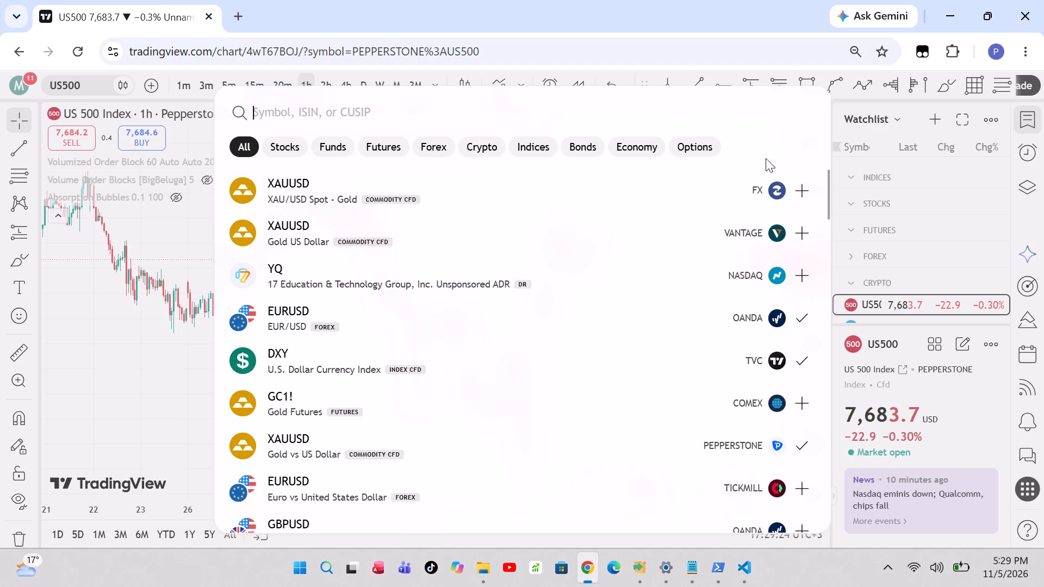
pyautogui.click(805, 193)
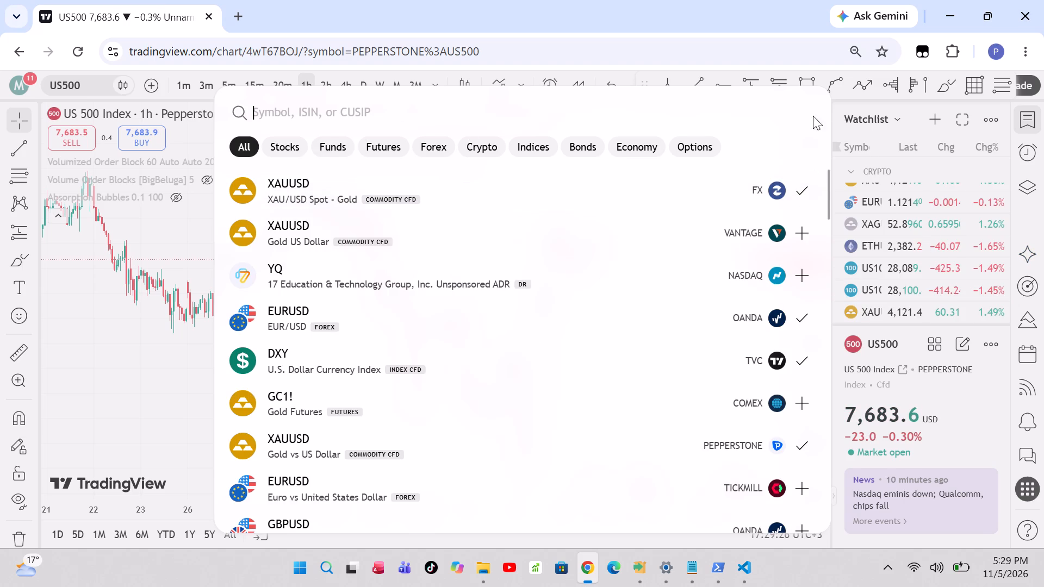
pyautogui.click(908, 307)
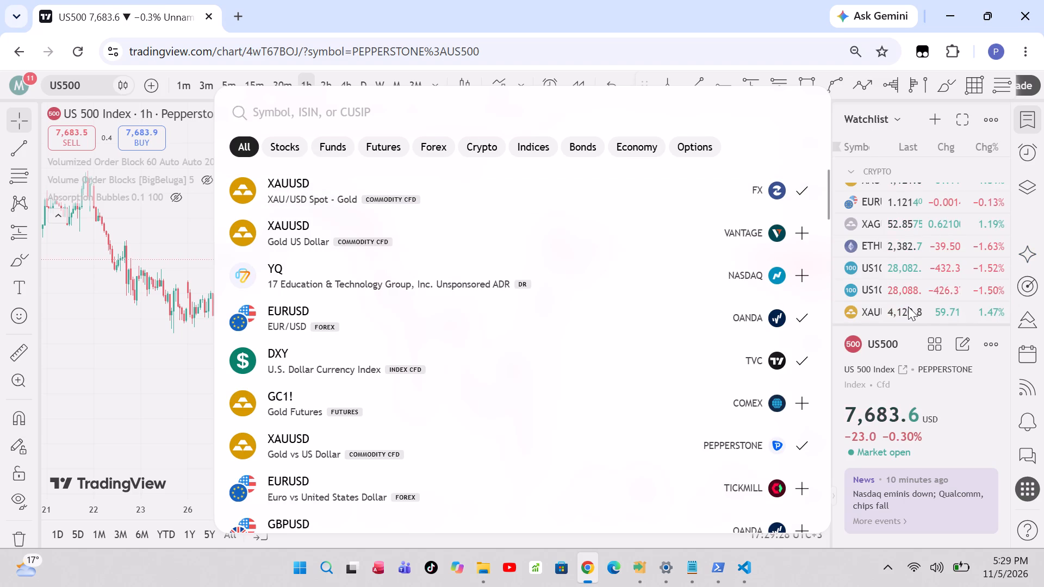
pyautogui.click(908, 307)
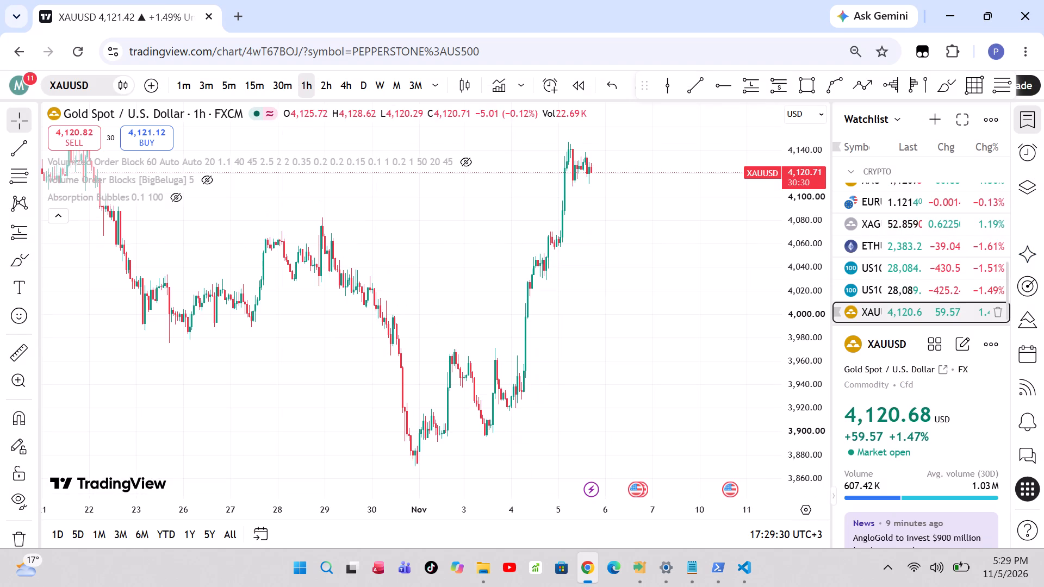
# With magnet snapping on, draw a horizontal ray at 4,140.93 from the 21 Oct 14:00 candle and colour it black.
pyautogui.moveTo(571, 298); pyautogui.dragTo(656, 291)
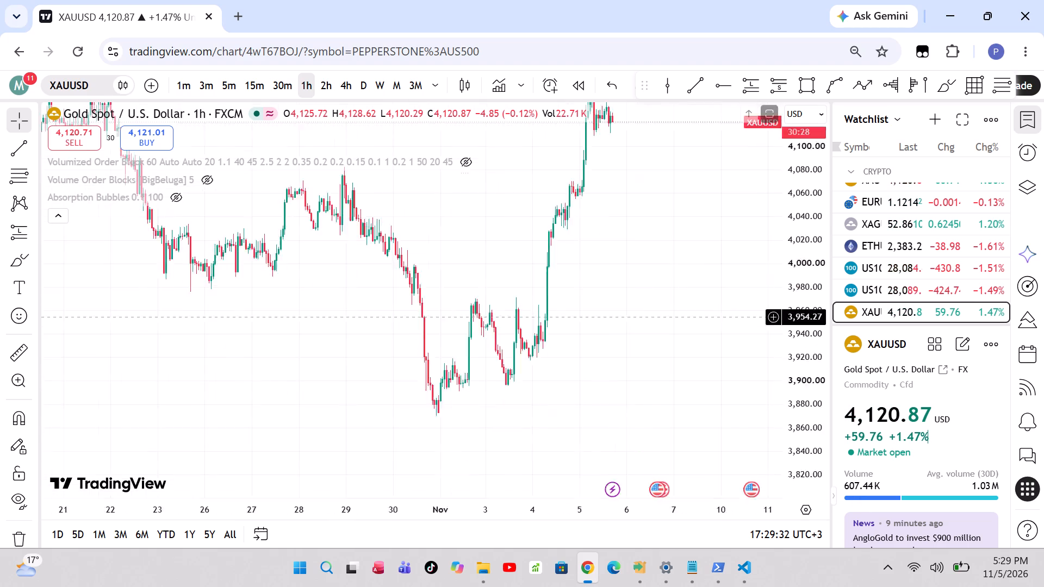
pyautogui.moveTo(656, 291); pyautogui.dragTo(657, 360)
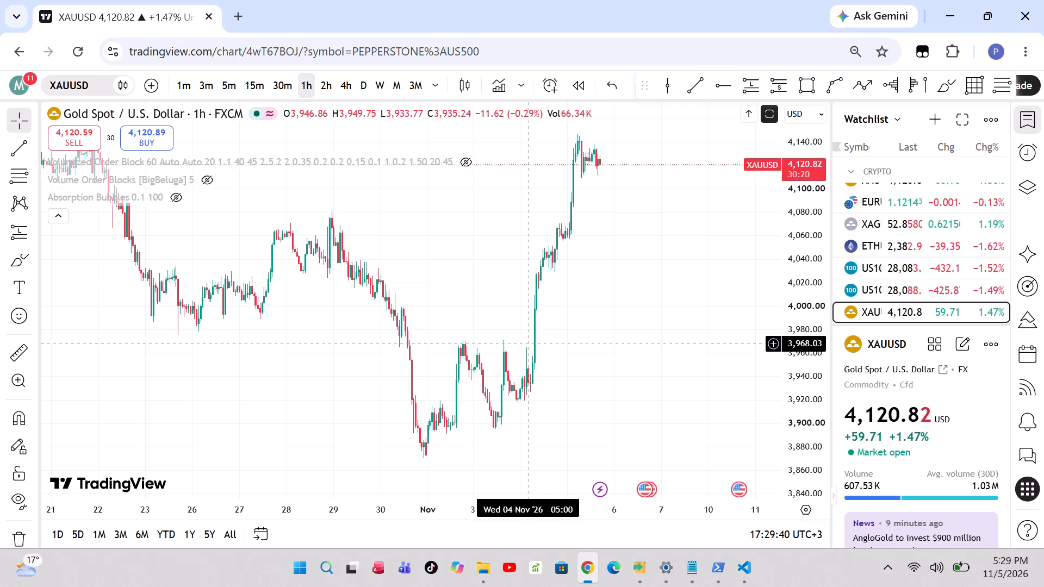
pyautogui.moveTo(598, 204); pyautogui.dragTo(742, 352)
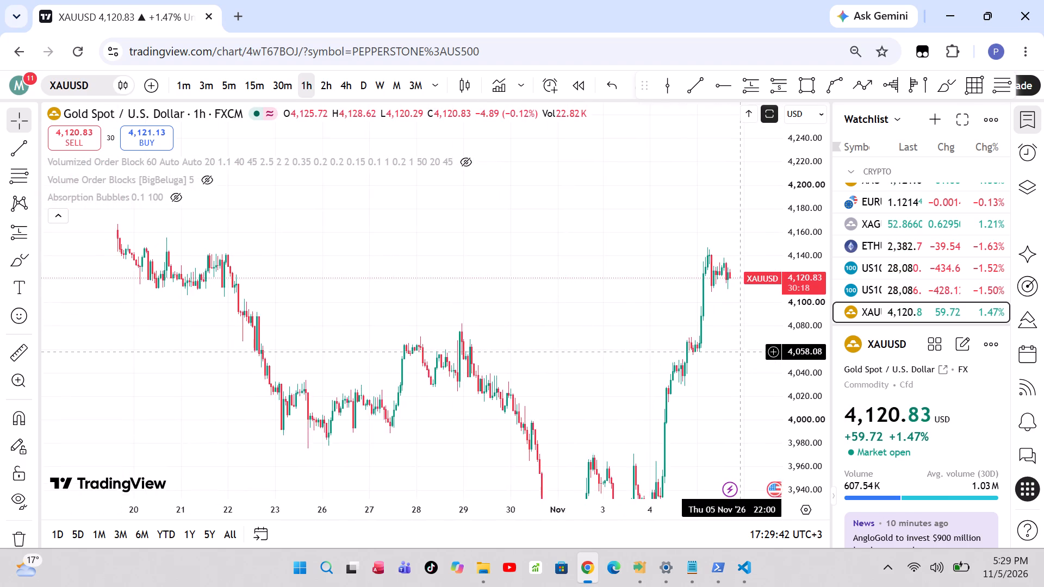
pyautogui.moveTo(742, 352); pyautogui.dragTo(743, 356)
pyautogui.click(720, 86)
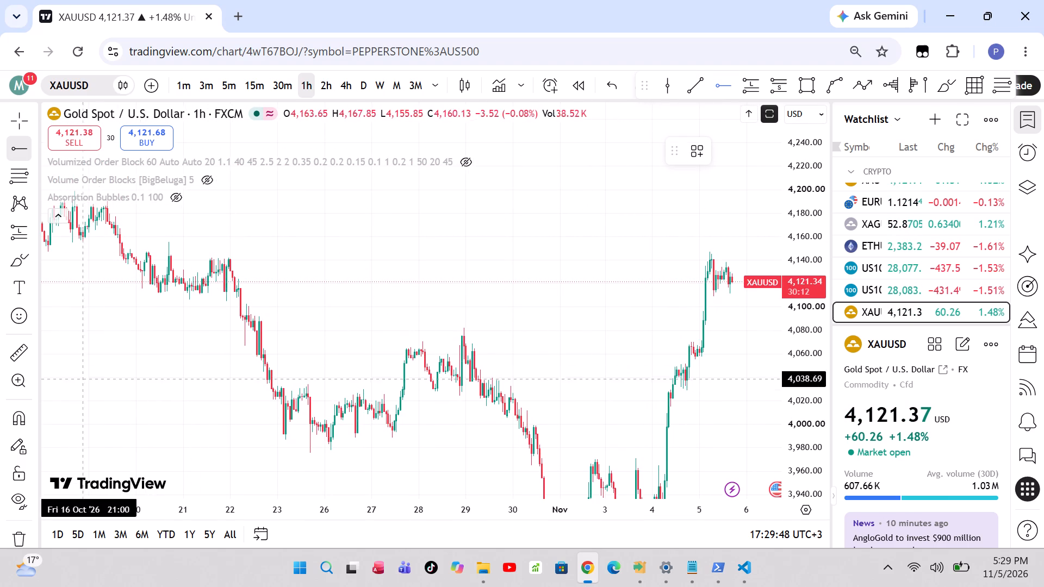
pyautogui.click(28, 415)
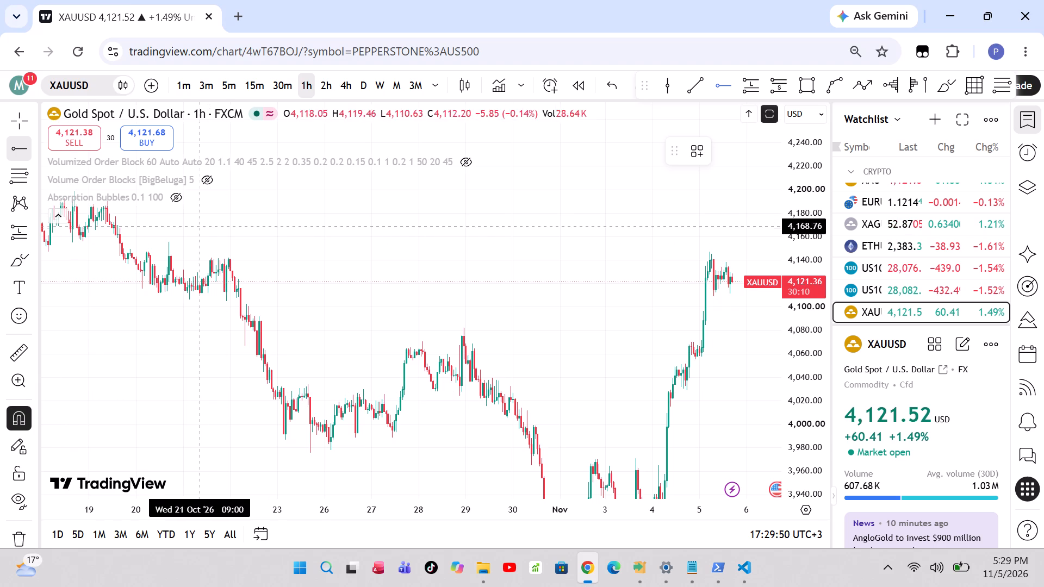
pyautogui.click(210, 247)
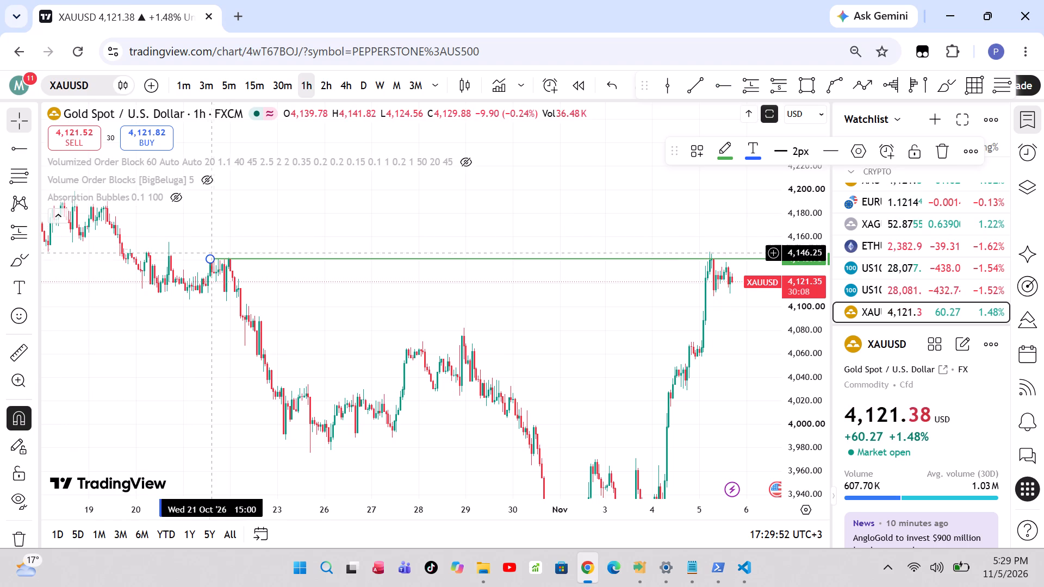
pyautogui.click(723, 154)
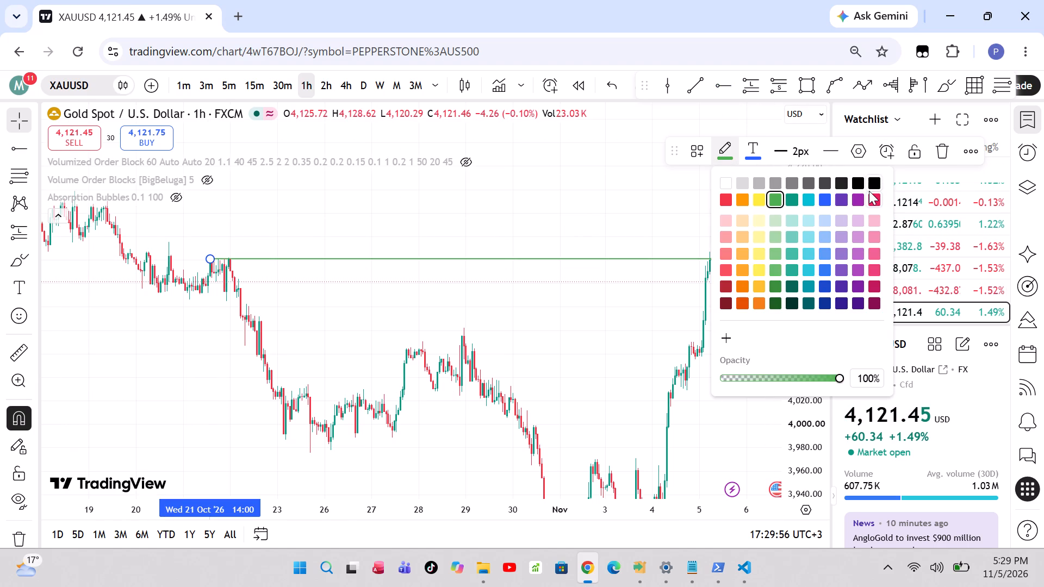
pyautogui.click(873, 189)
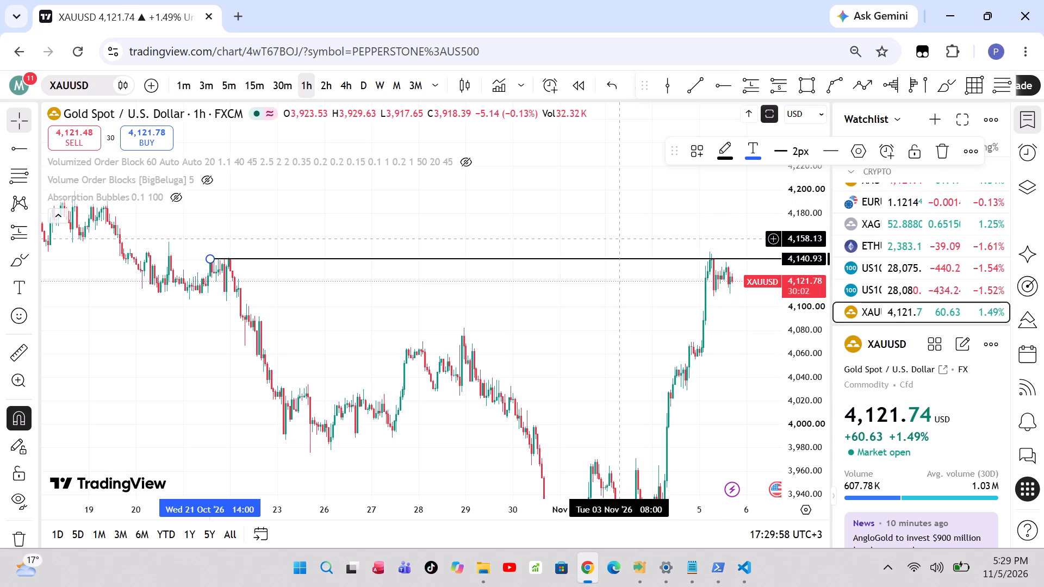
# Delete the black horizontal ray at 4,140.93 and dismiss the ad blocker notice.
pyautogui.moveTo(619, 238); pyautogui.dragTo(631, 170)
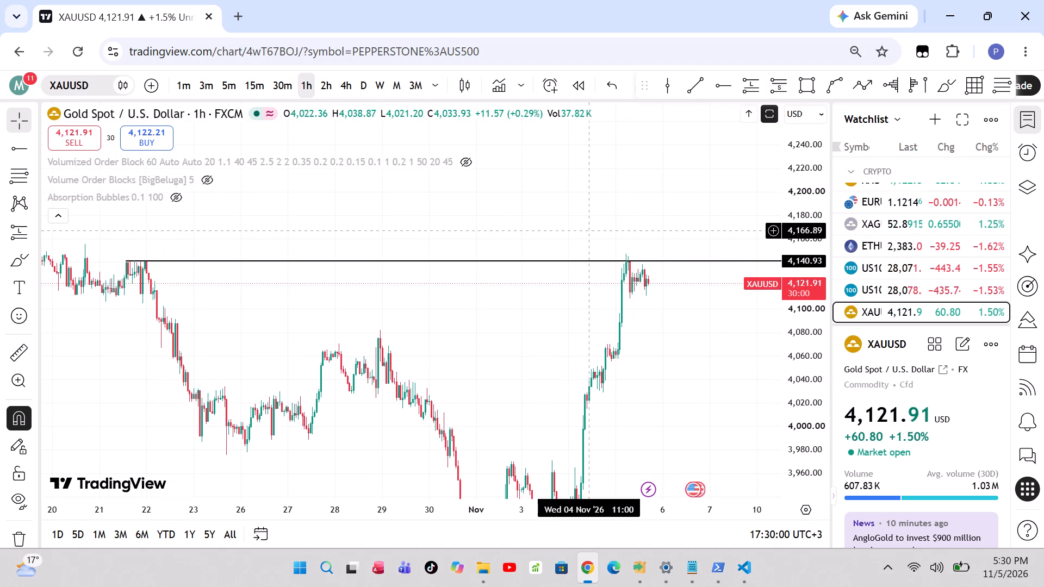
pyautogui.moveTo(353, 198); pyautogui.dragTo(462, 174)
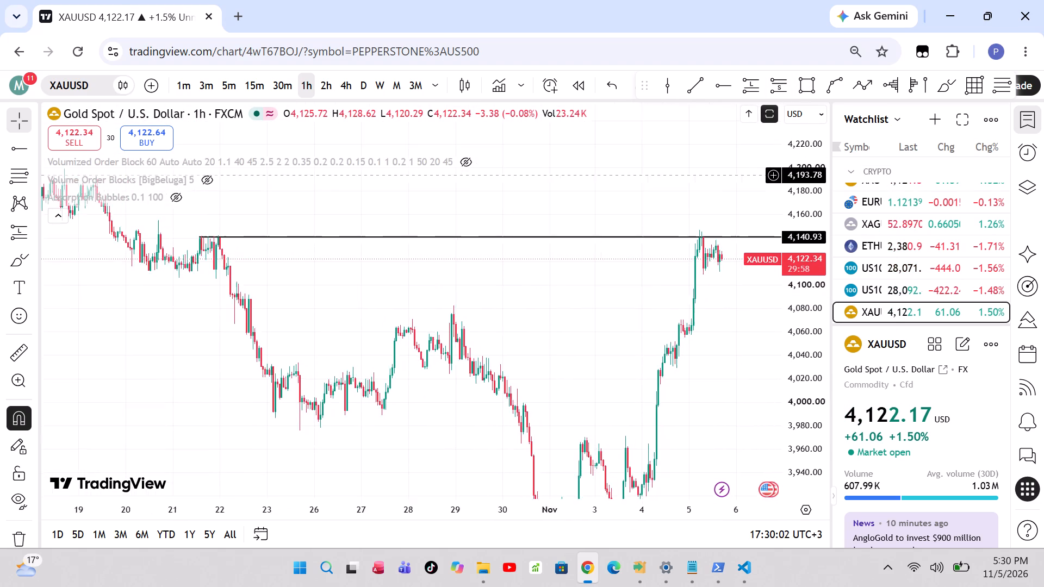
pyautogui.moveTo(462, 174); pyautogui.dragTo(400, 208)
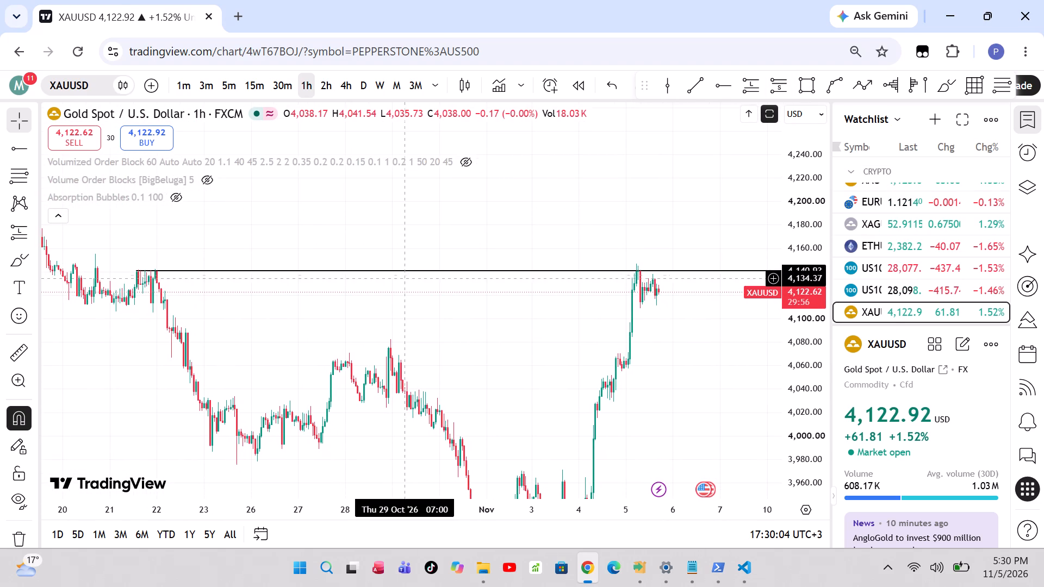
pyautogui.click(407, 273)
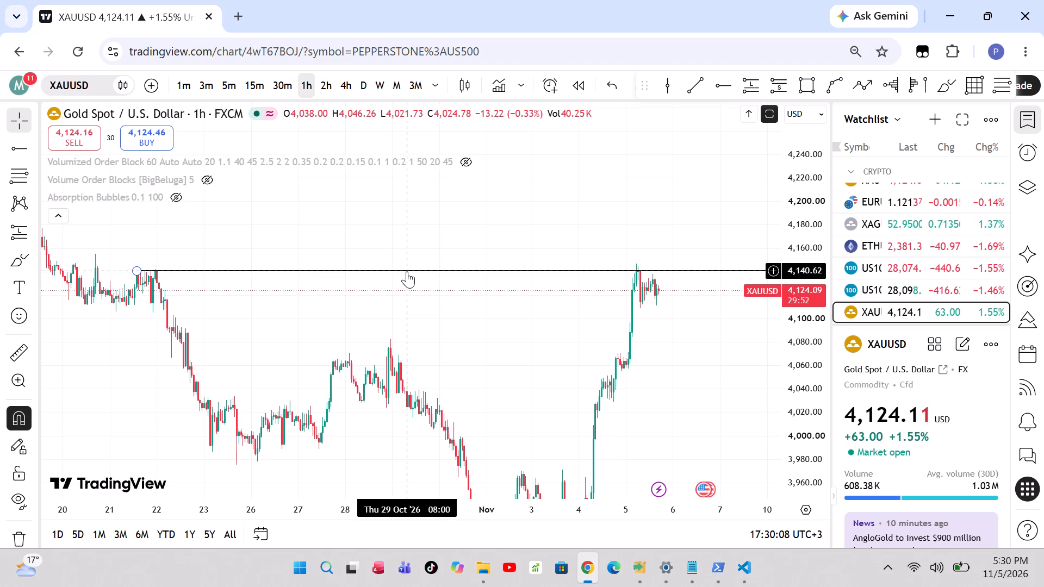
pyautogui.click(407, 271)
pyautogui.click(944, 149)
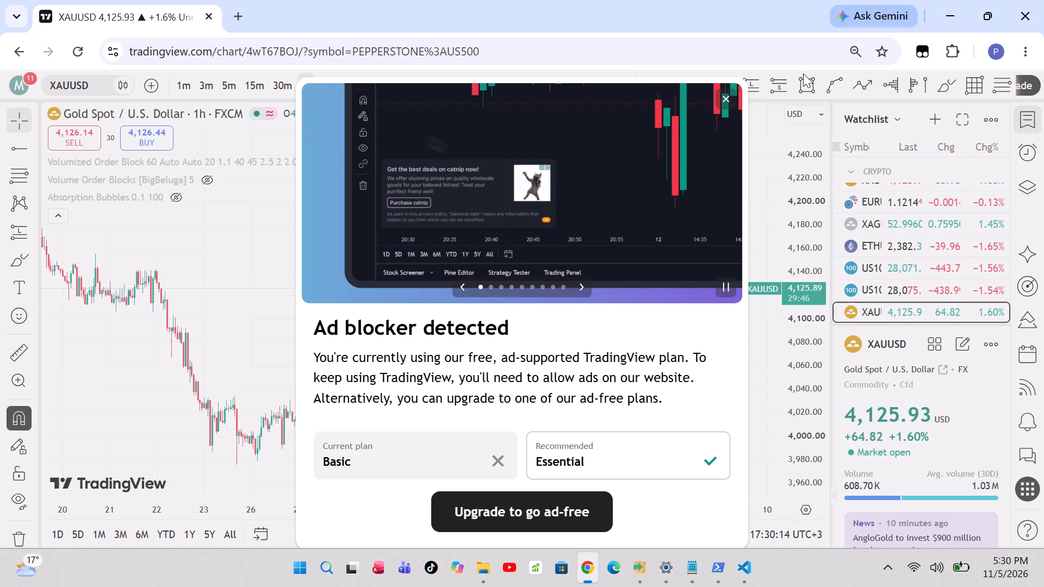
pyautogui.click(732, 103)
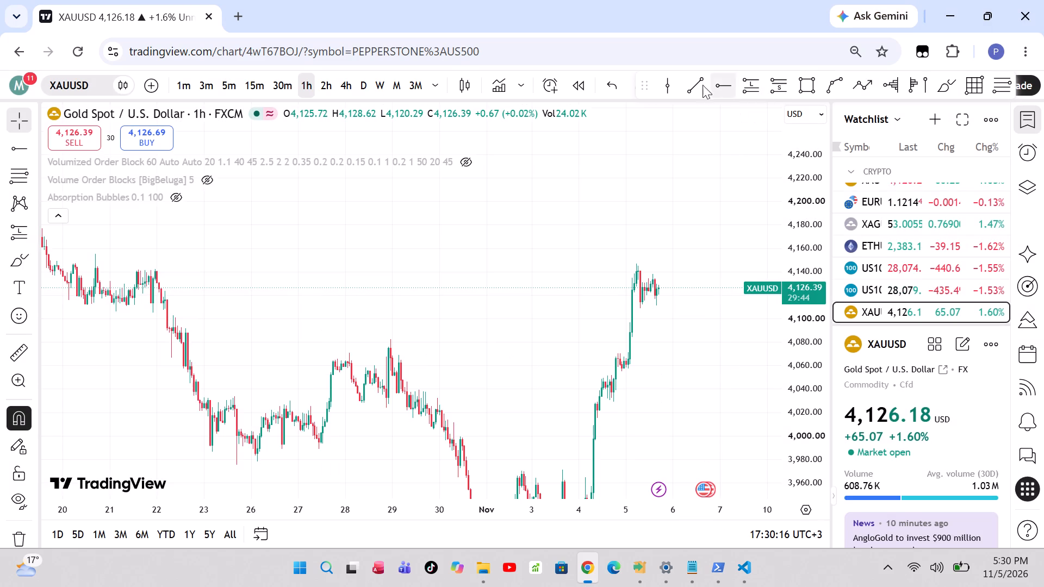
# Draw a horizontal trend line at 4,155.18 from the 20 Oct 17:00 high to about 9 Nov 06:00.
pyautogui.click(697, 85)
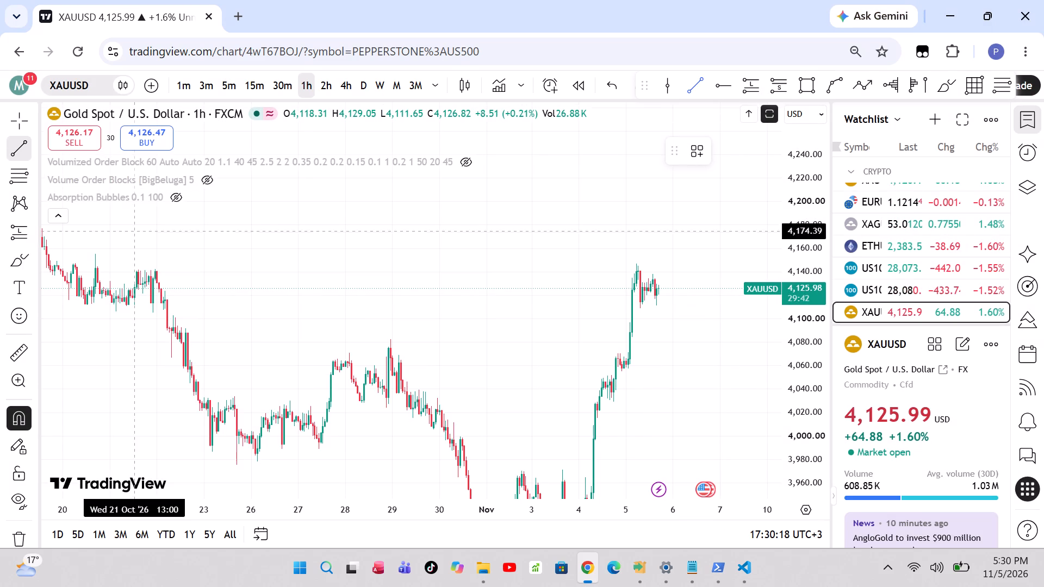
pyautogui.click(95, 249)
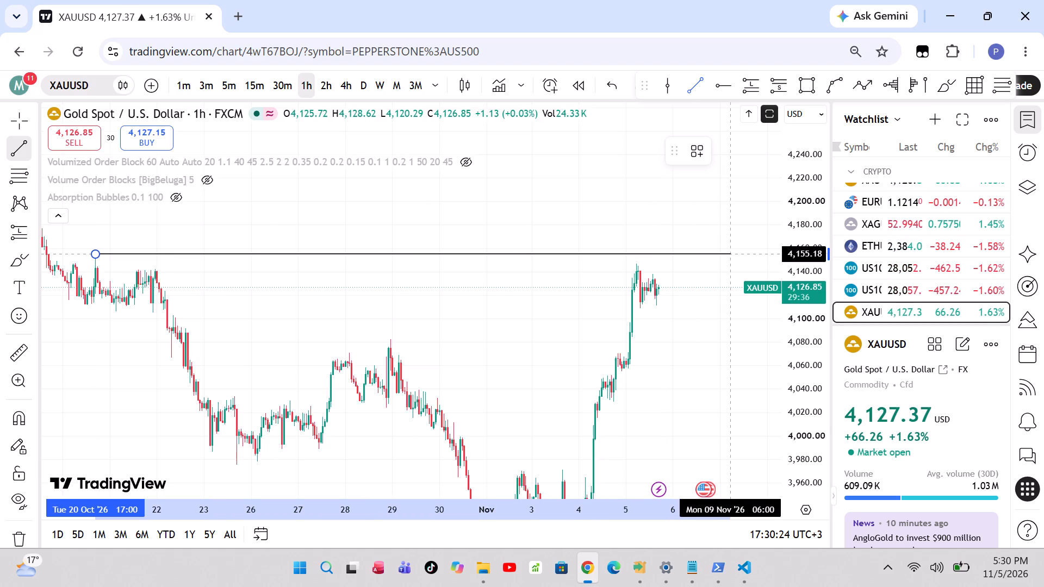
pyautogui.keyDown('shift'); pyautogui.click(730, 361); pyautogui.keyUp('shift')
pyautogui.click(646, 212)
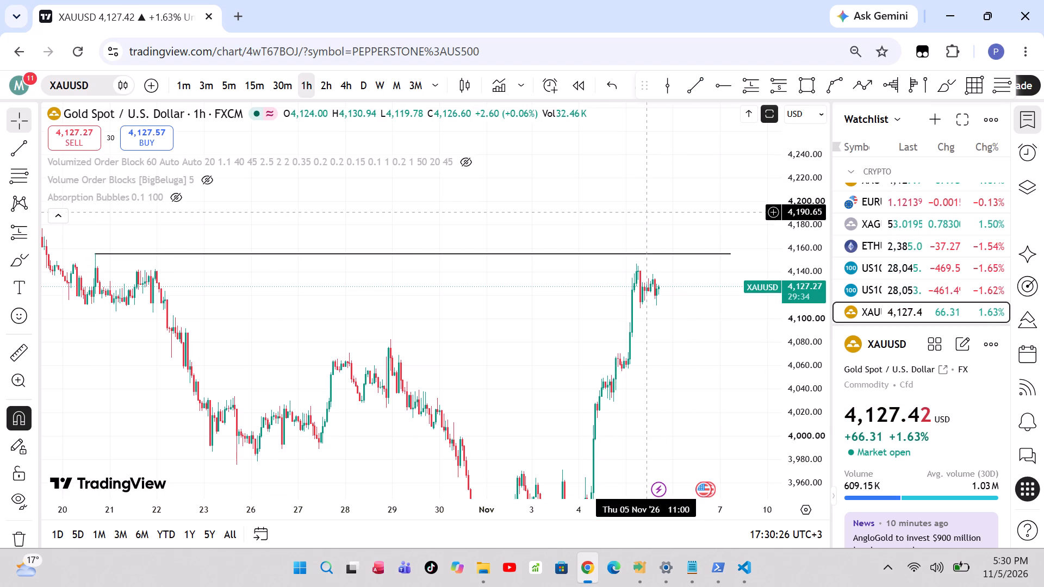
# Draw a horizontal trend line at 4,140.93 from the 21 Oct 14:00 candle to about 5 Nov 13:00.
pyautogui.click(694, 73)
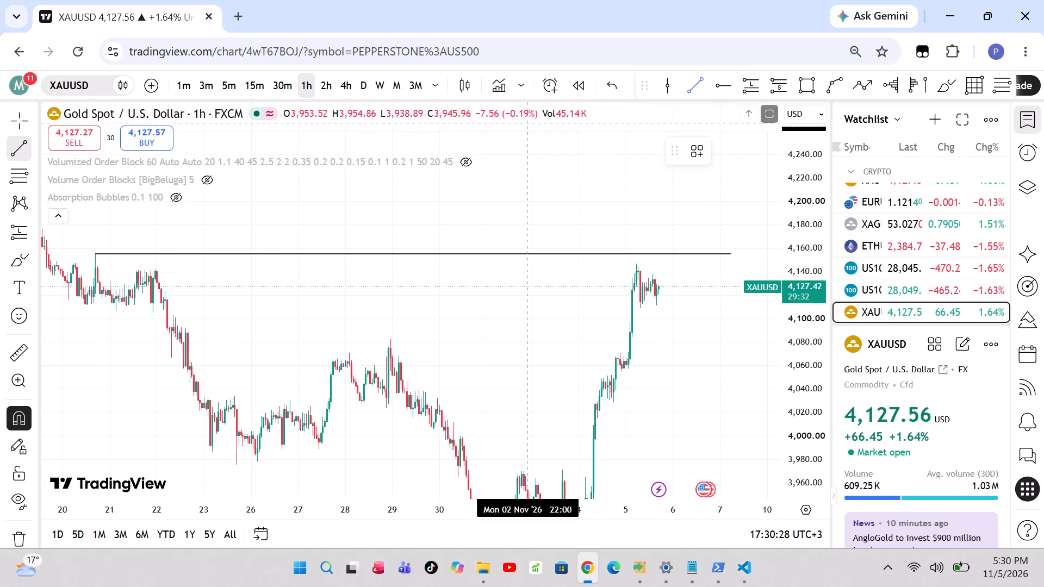
pyautogui.click(137, 257)
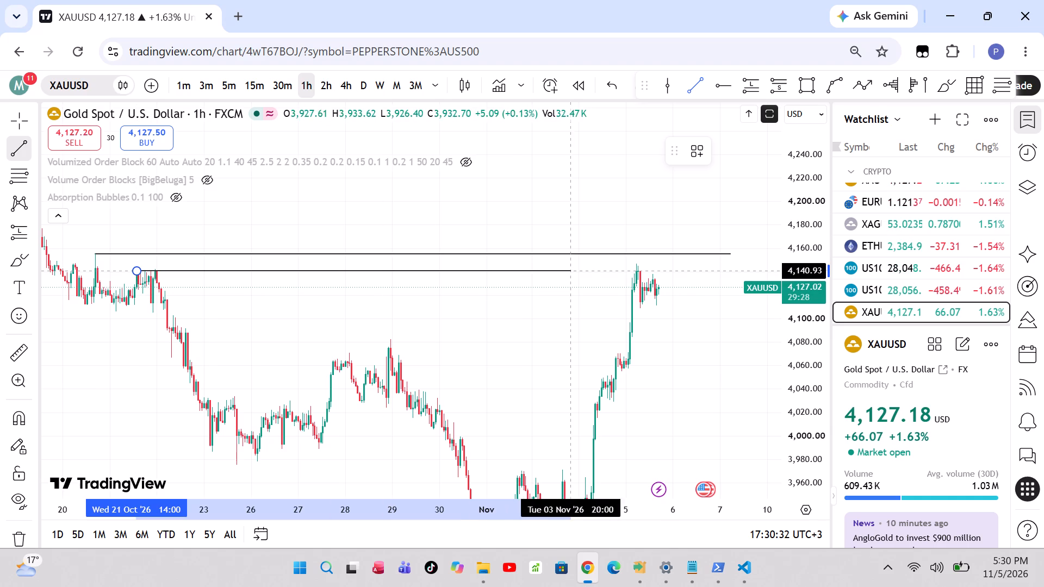
pyautogui.keyDown('shift'); pyautogui.click(651, 335); pyautogui.keyUp('shift')
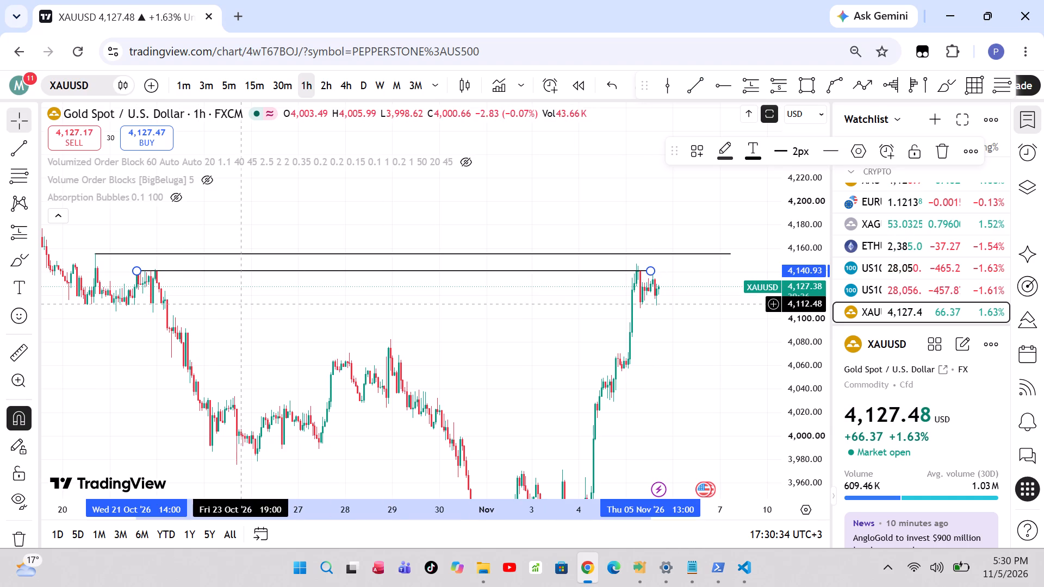
# Draw a trend line from the 13 Oct 07:00 candle at 4,196.39 to about 2 Nov 22:00, above the two existing lines.
pyautogui.moveTo(242, 304); pyautogui.dragTo(556, 371)
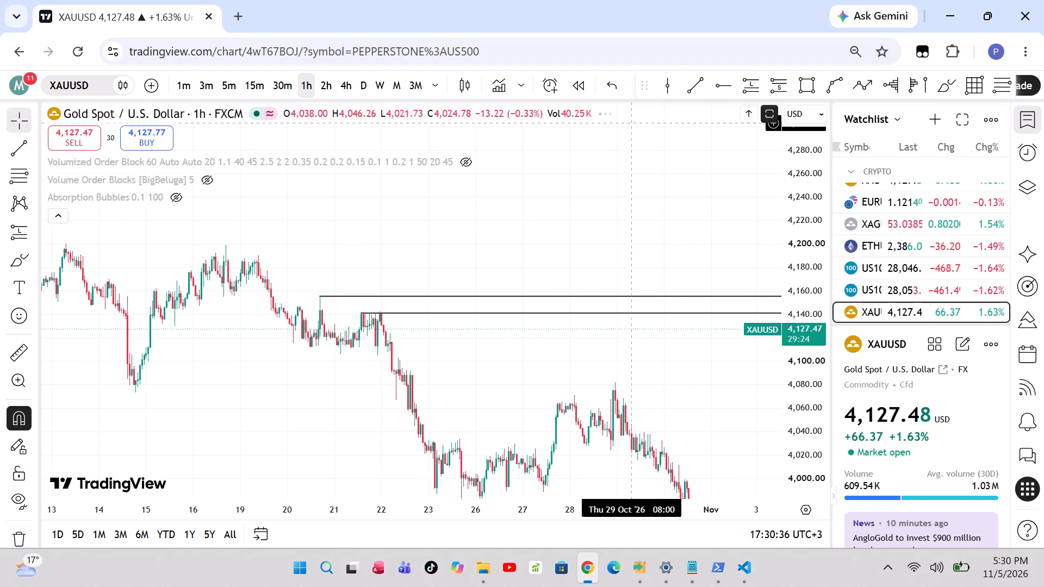
pyautogui.click(687, 86)
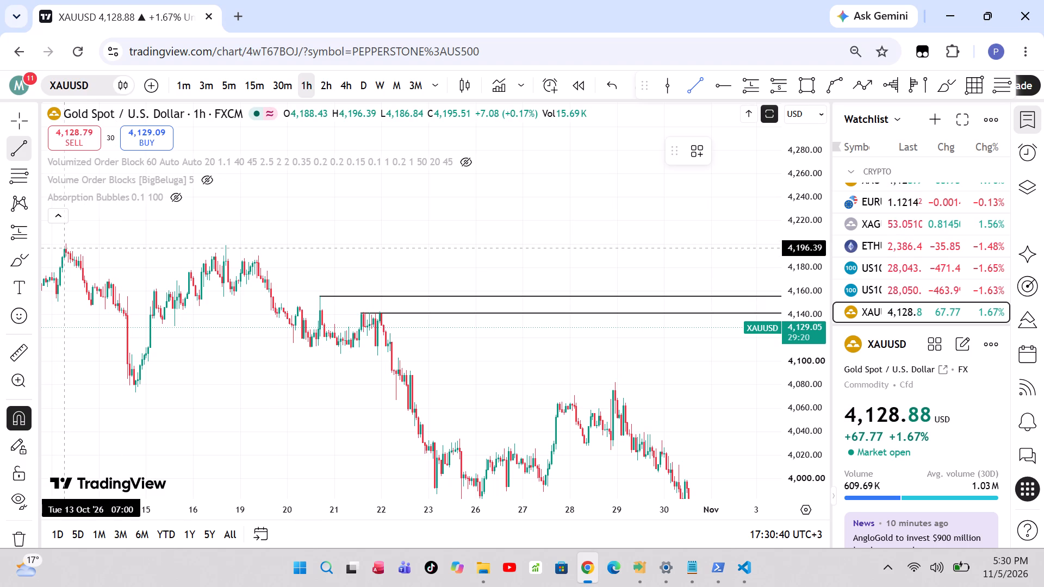
pyautogui.moveTo(65, 236); pyautogui.dragTo(439, 283)
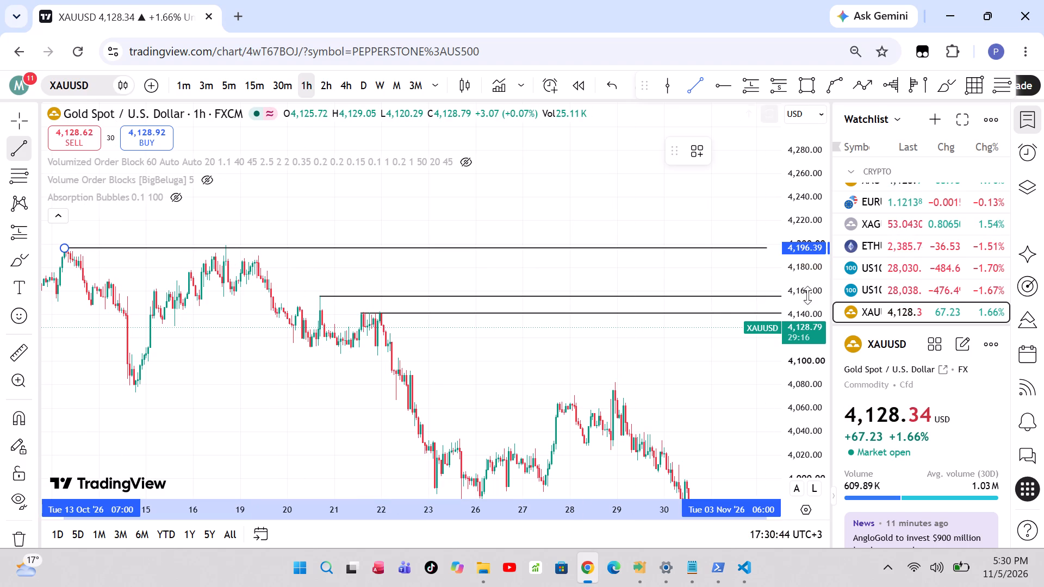
pyautogui.keyDown('shift'); pyautogui.moveTo(825, 301); pyautogui.dragTo(753, 279); pyautogui.keyUp('shift')
pyautogui.click(753, 279)
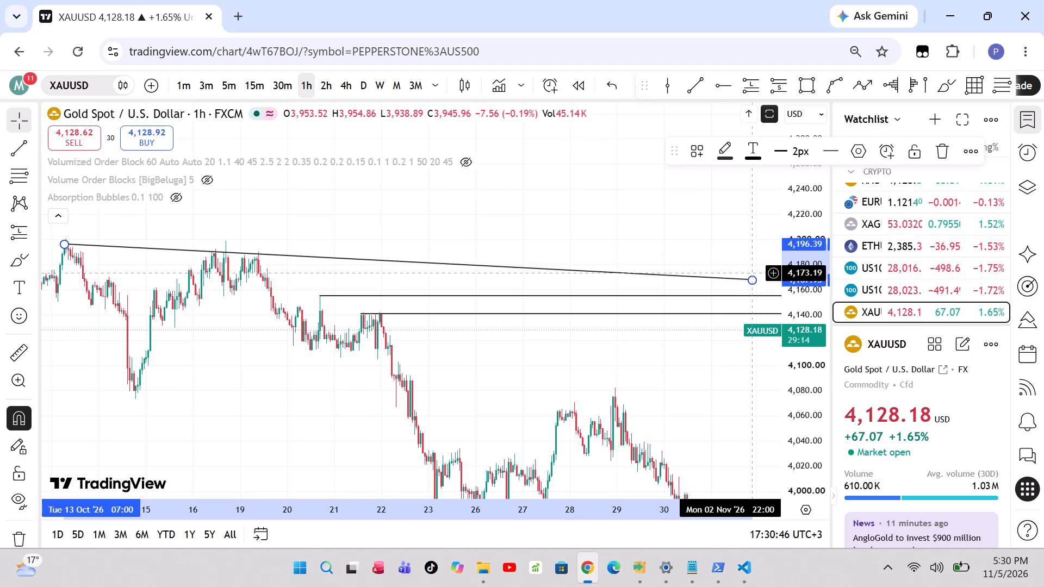
# Adjust the uppermost trend line to start at 13 Oct 08:00 and run horizontally at 4,200.42 to about 6 Nov, and dismiss the Sticky Keys prompt.
pyautogui.keyDown('shift'); pyautogui.click(753, 273); pyautogui.keyUp('shift')
pyautogui.moveTo(753, 273); pyautogui.dragTo(554, 195)
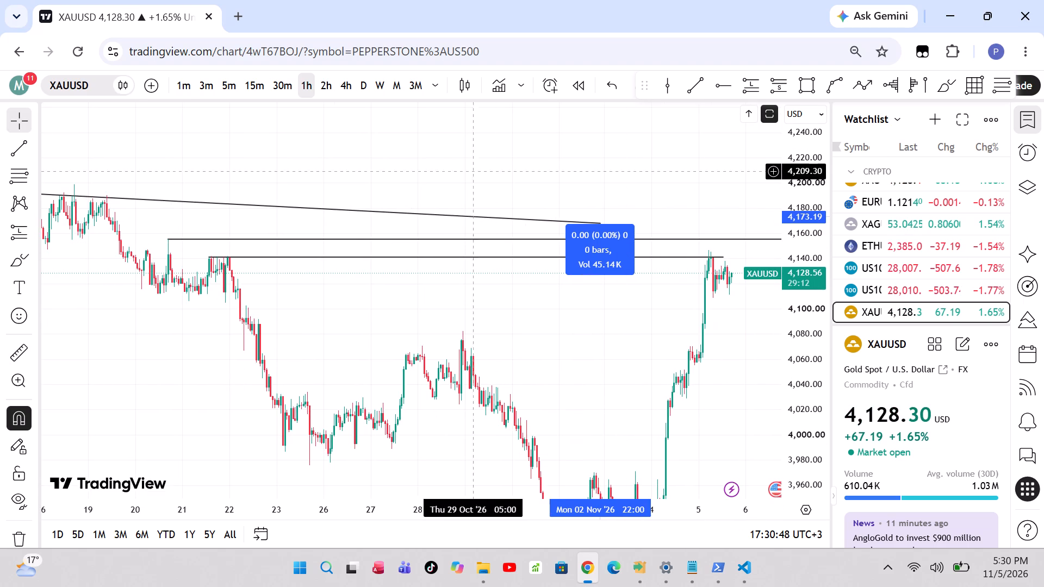
pyautogui.moveTo(351, 153); pyautogui.dragTo(592, 259)
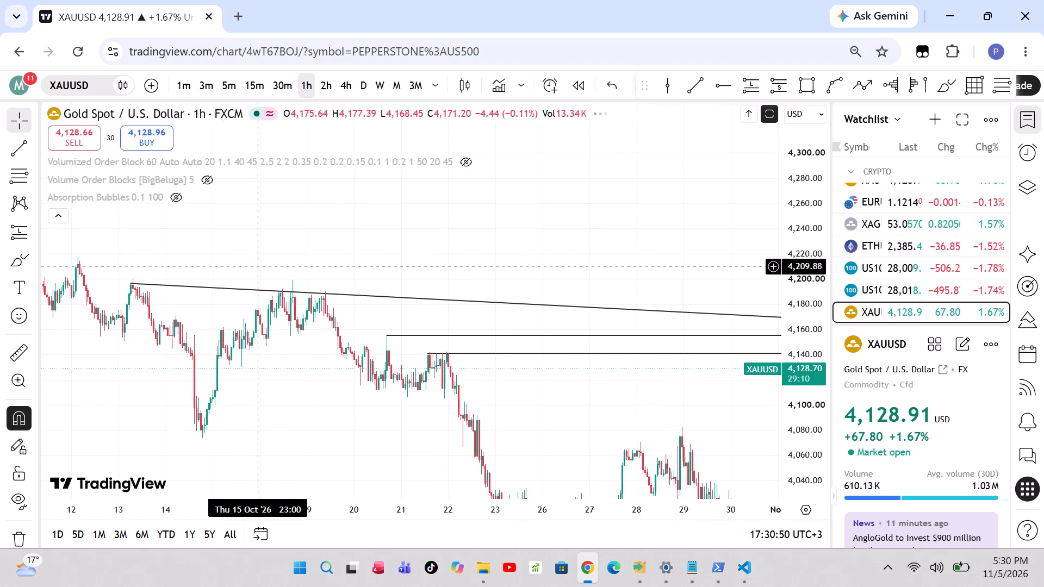
pyautogui.click(132, 280)
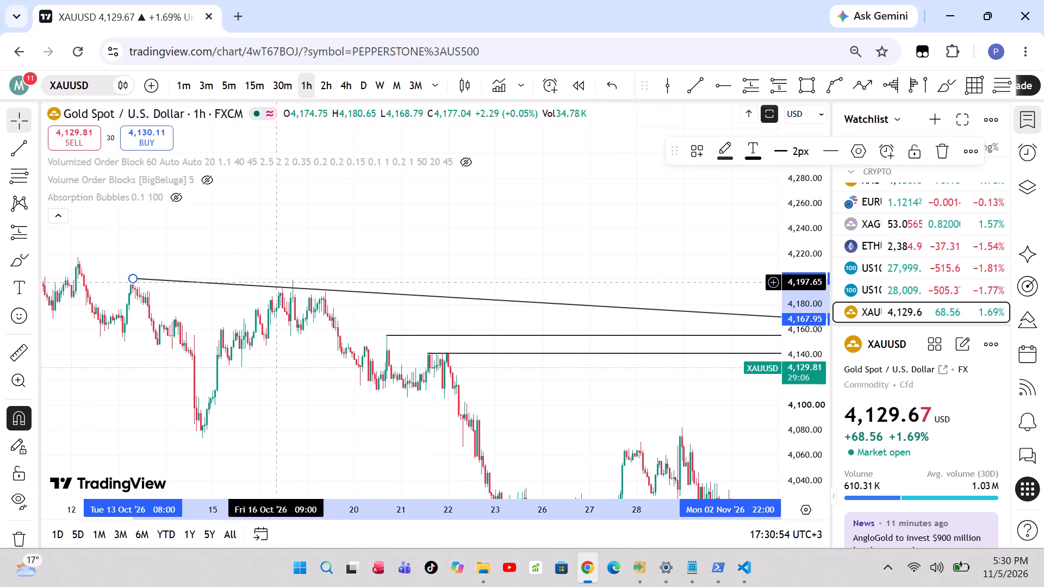
pyautogui.moveTo(558, 285); pyautogui.dragTo(173, 233)
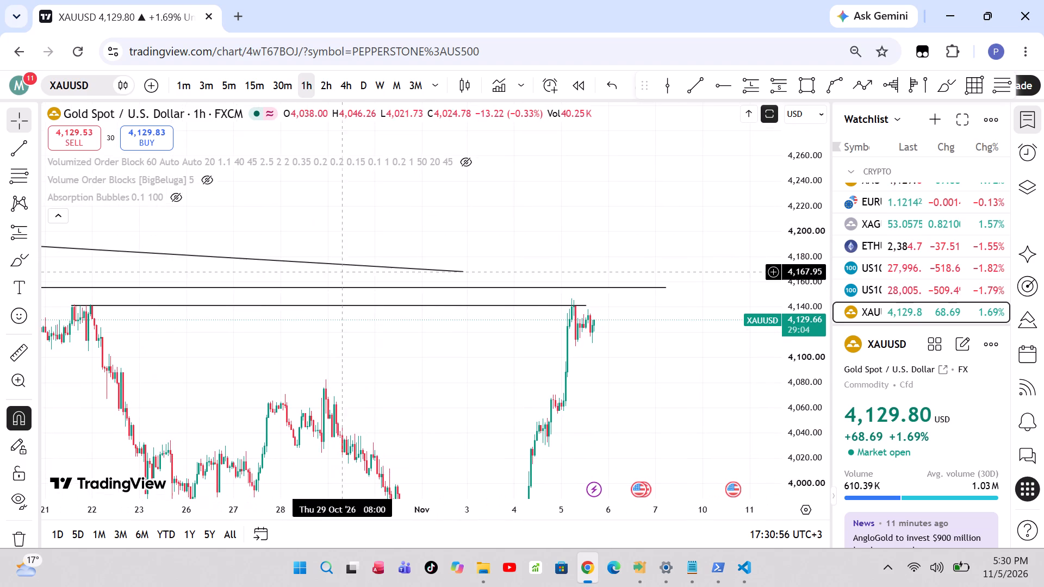
pyautogui.moveTo(466, 270); pyautogui.dragTo(712, 277)
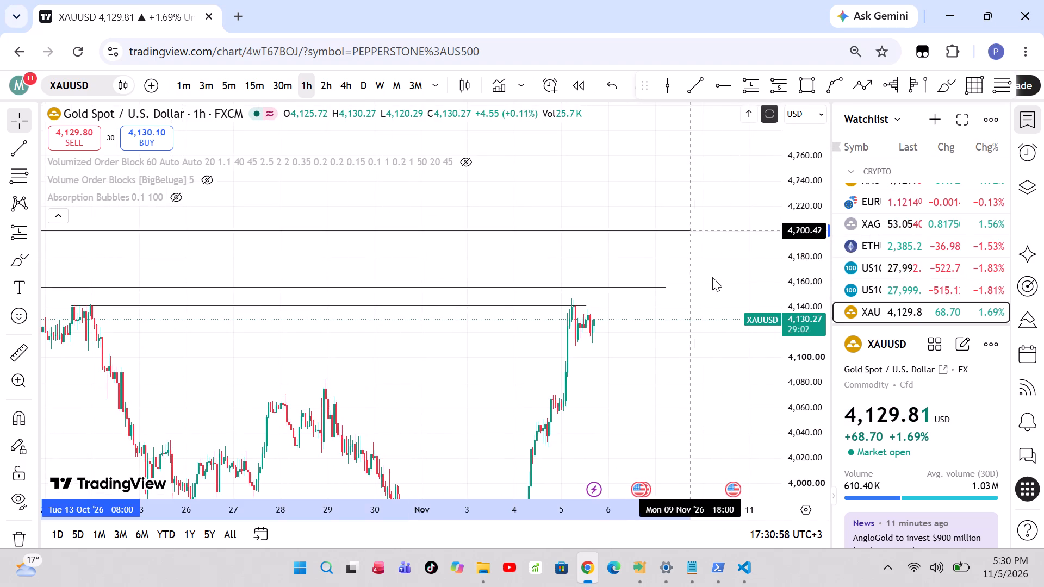
pyautogui.moveTo(712, 277); pyautogui.dragTo(648, 279)
pyautogui.moveTo(568, 254); pyautogui.dragTo(594, 258)
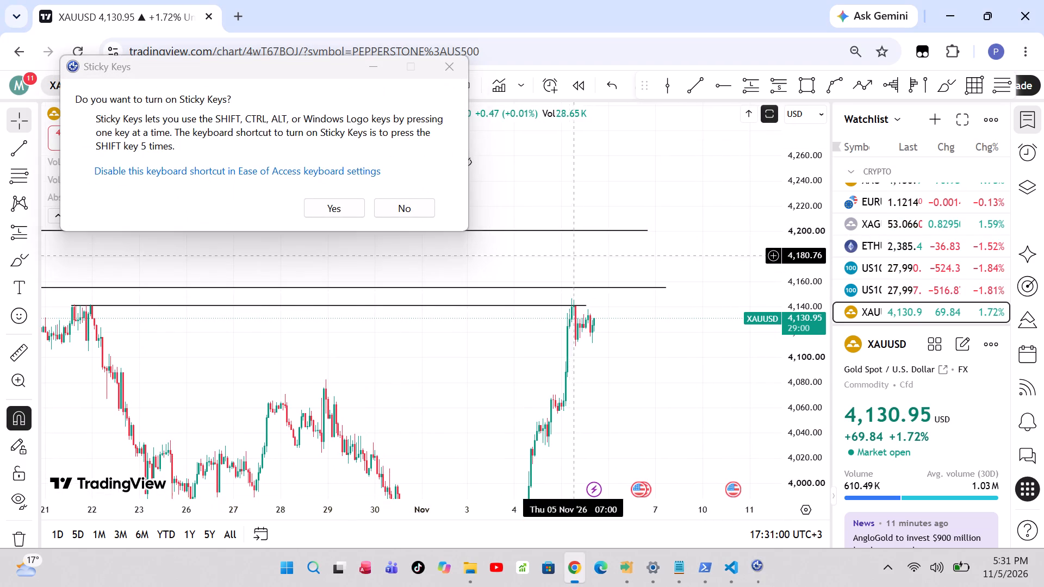
pyautogui.moveTo(594, 258); pyautogui.dragTo(637, 264)
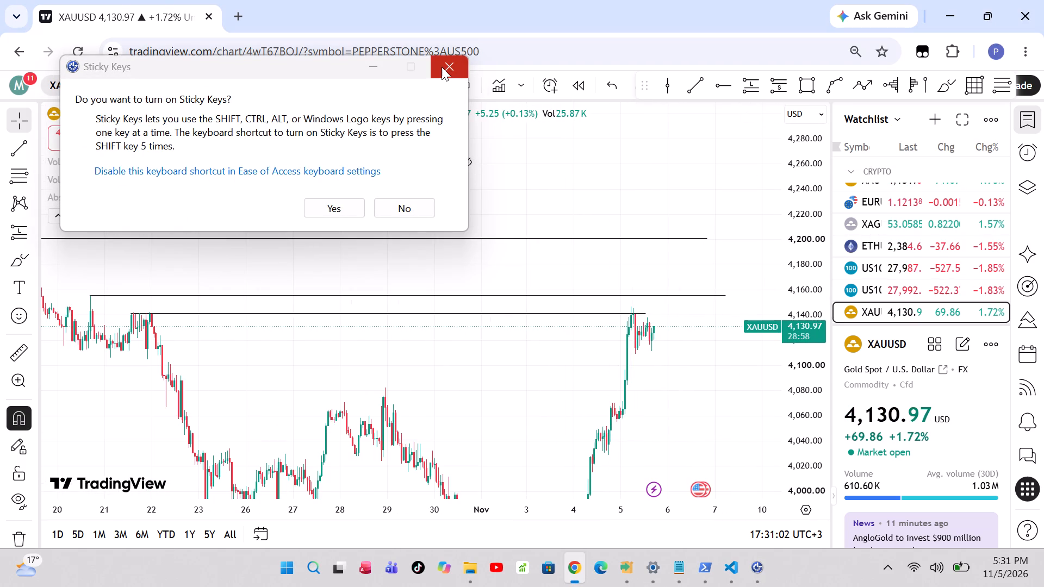
pyautogui.moveTo(279, 208); pyautogui.dragTo(637, 216)
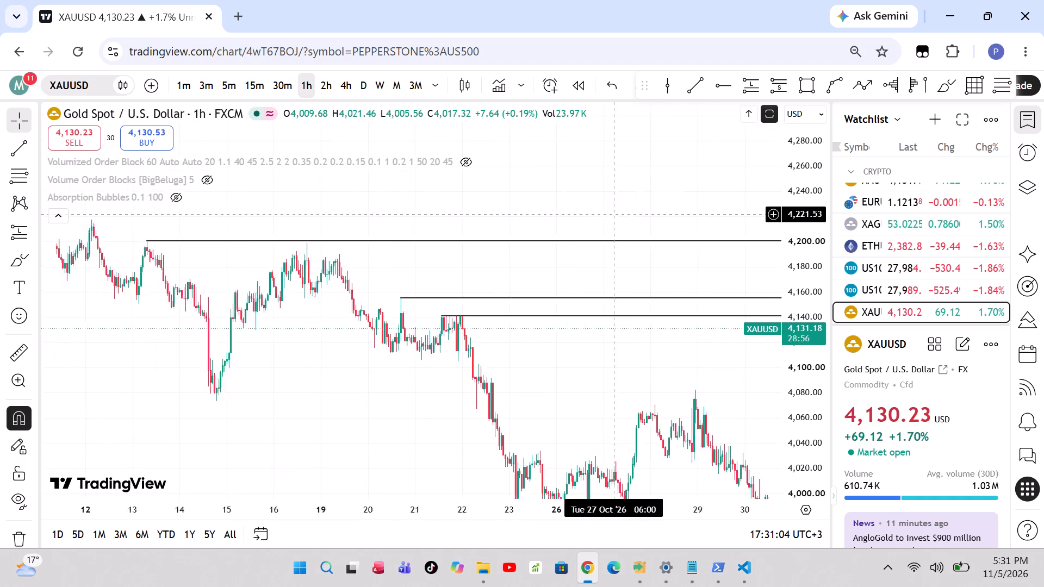
# Collapse the list of indicators shown over the XAUUSD chart.
pyautogui.moveTo(637, 216); pyautogui.dragTo(185, 202)
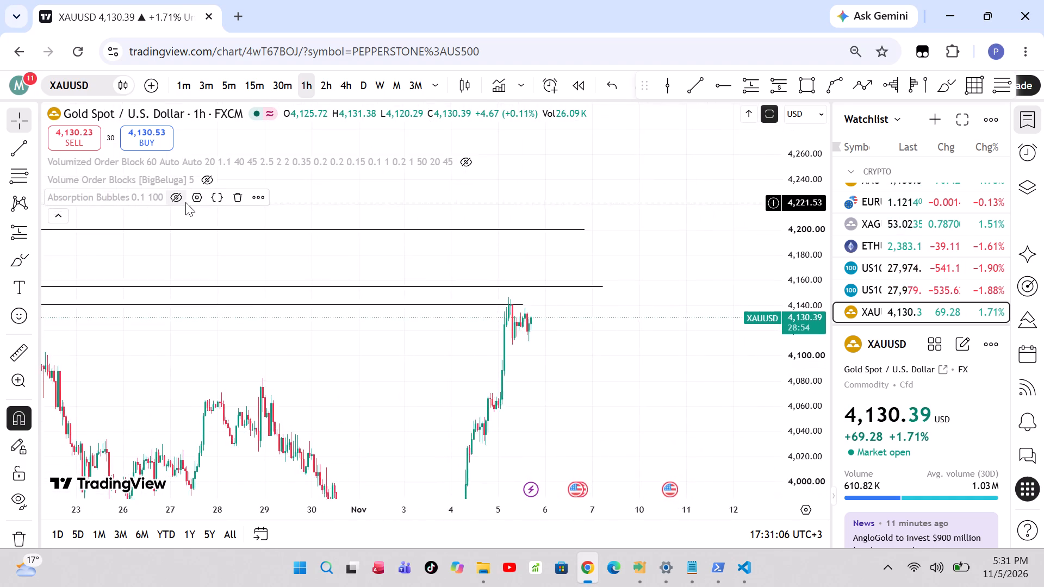
pyautogui.moveTo(185, 202); pyautogui.dragTo(314, 63)
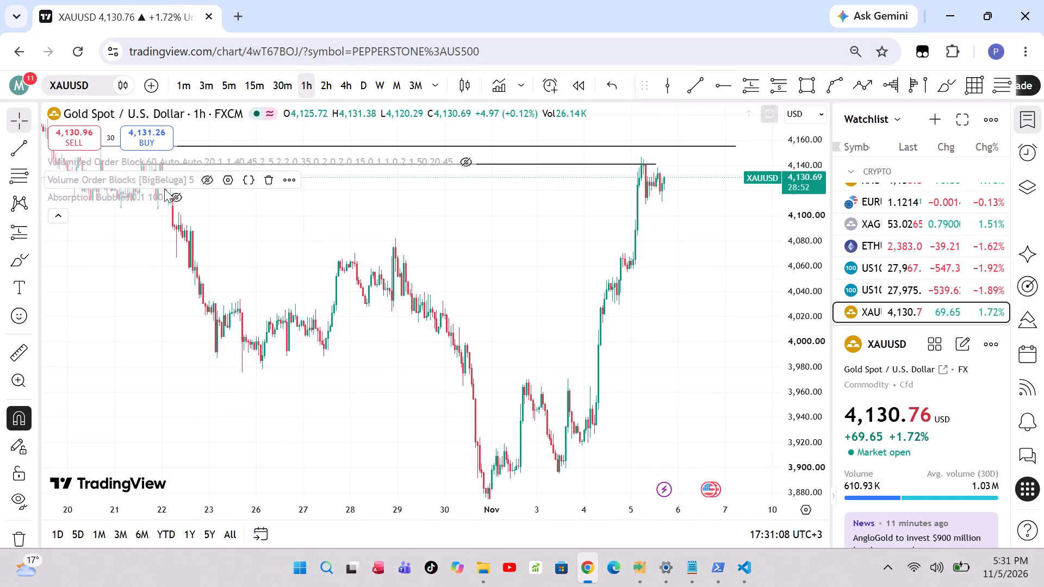
pyautogui.click(51, 210)
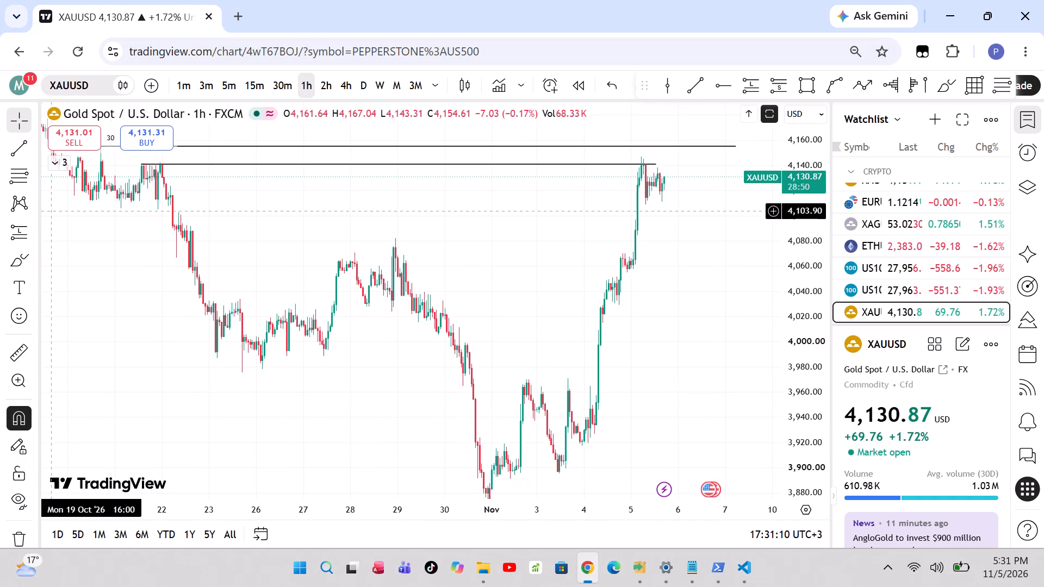
# Load the US100 (Nasdaq 100 SPOT, CFI) chart from the watchlist and set its interval to 3 minutes.
pyautogui.moveTo(663, 261); pyautogui.dragTo(500, 421)
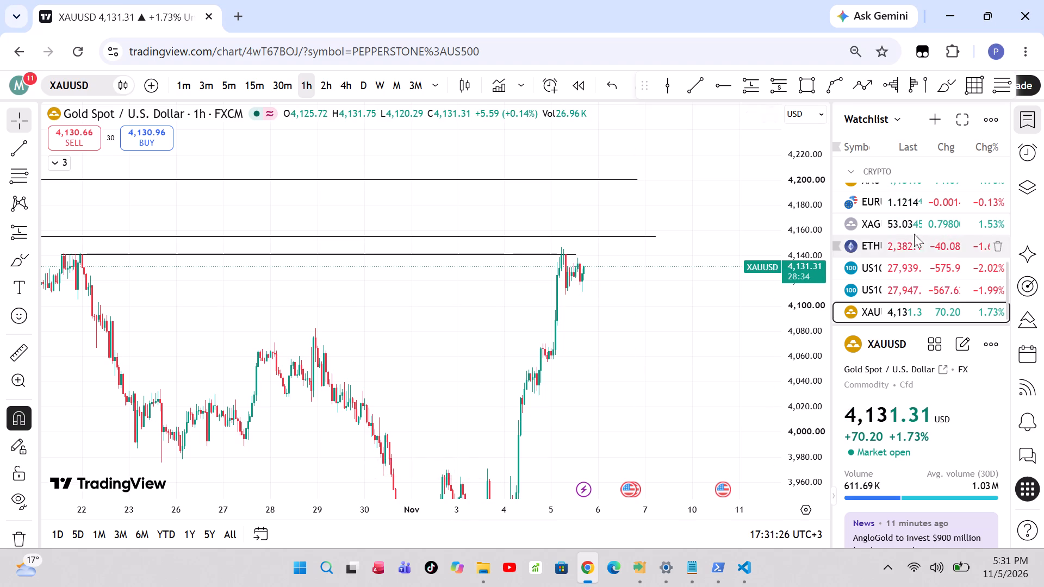
pyautogui.click(909, 297)
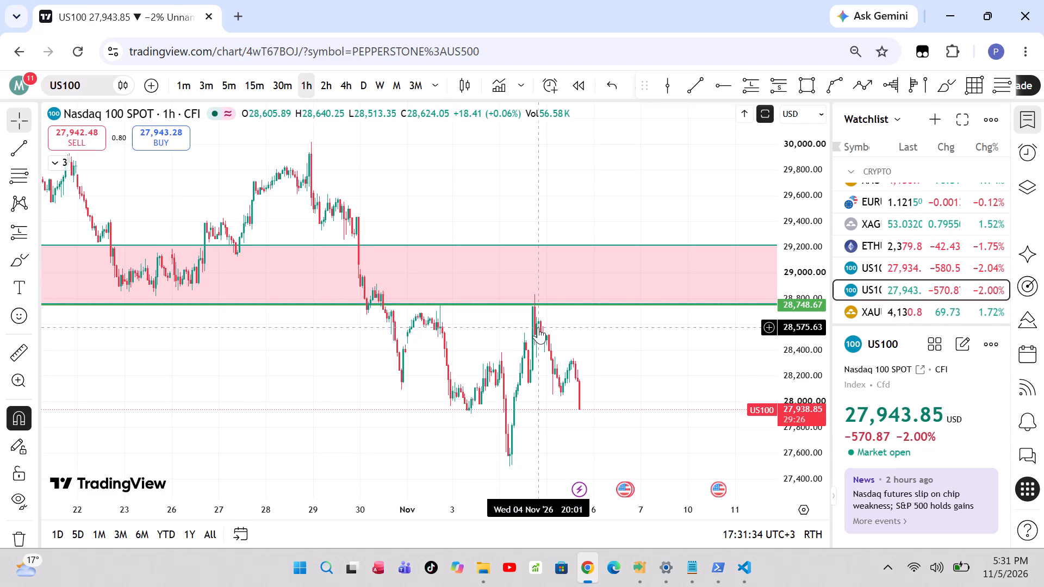
pyautogui.click(260, 98)
pyautogui.click(214, 83)
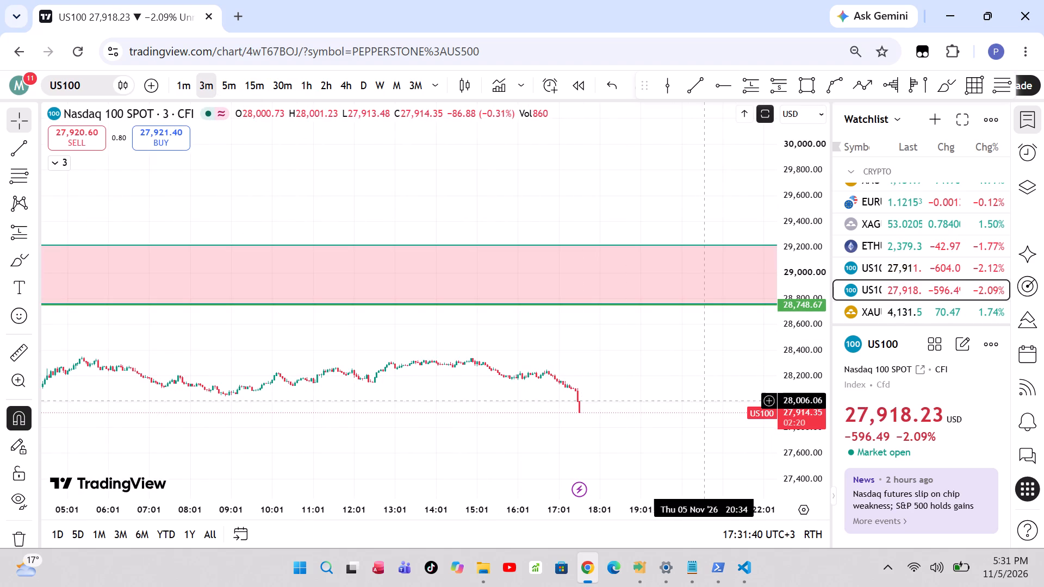
# Draw a trend line joining the 5 Nov 05:22 high at 28,349.85 to the 14:52 high at 28,337.98.
pyautogui.moveTo(825, 441); pyautogui.dragTo(831, 255)
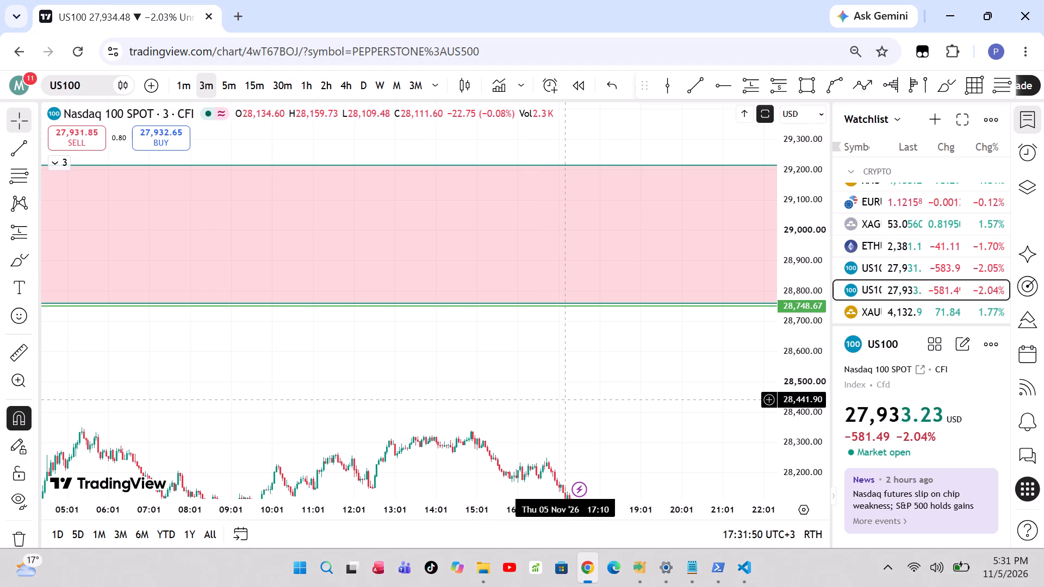
pyautogui.click(573, 411)
pyautogui.moveTo(573, 411); pyautogui.dragTo(571, 404)
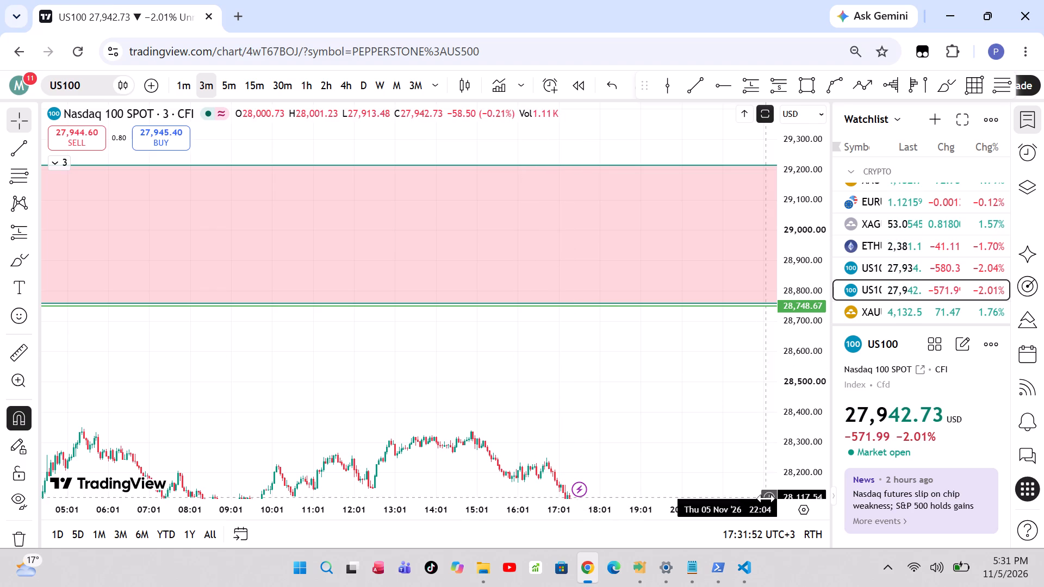
pyautogui.moveTo(610, 414); pyautogui.dragTo(523, 223)
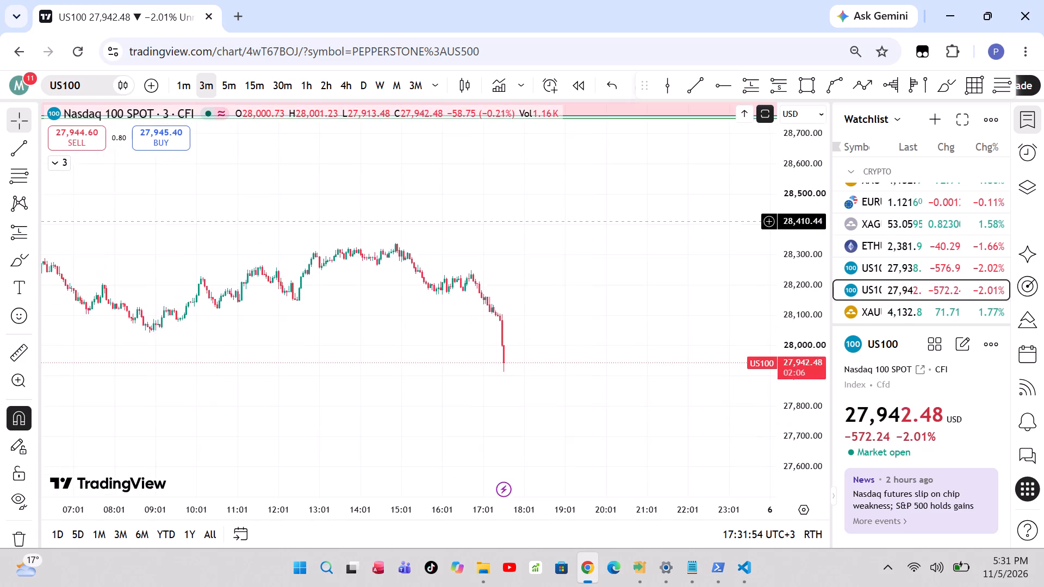
pyautogui.moveTo(523, 223); pyautogui.dragTo(663, 264)
pyautogui.click(694, 92)
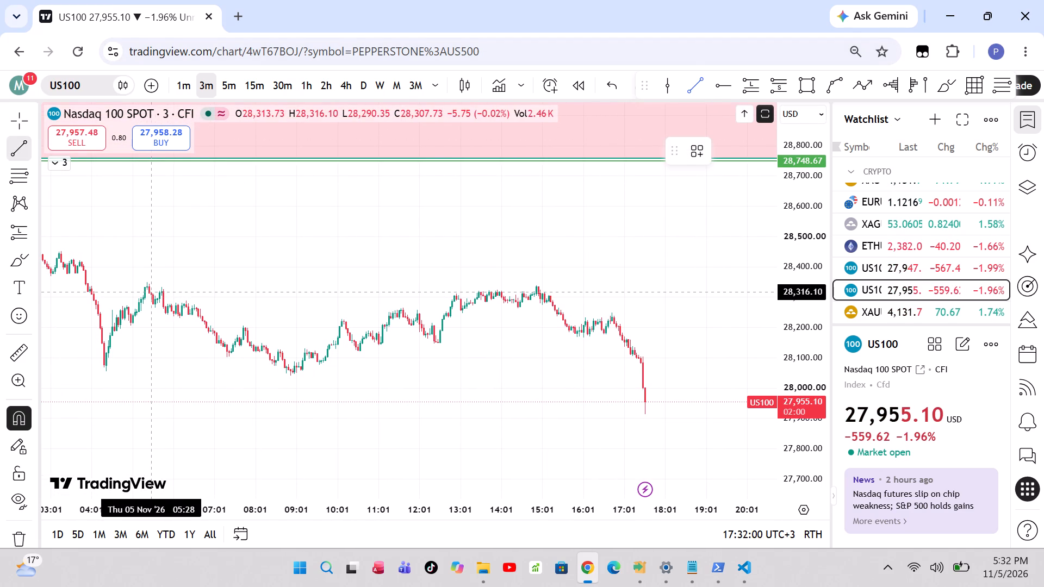
pyautogui.moveTo(147, 267); pyautogui.dragTo(513, 276)
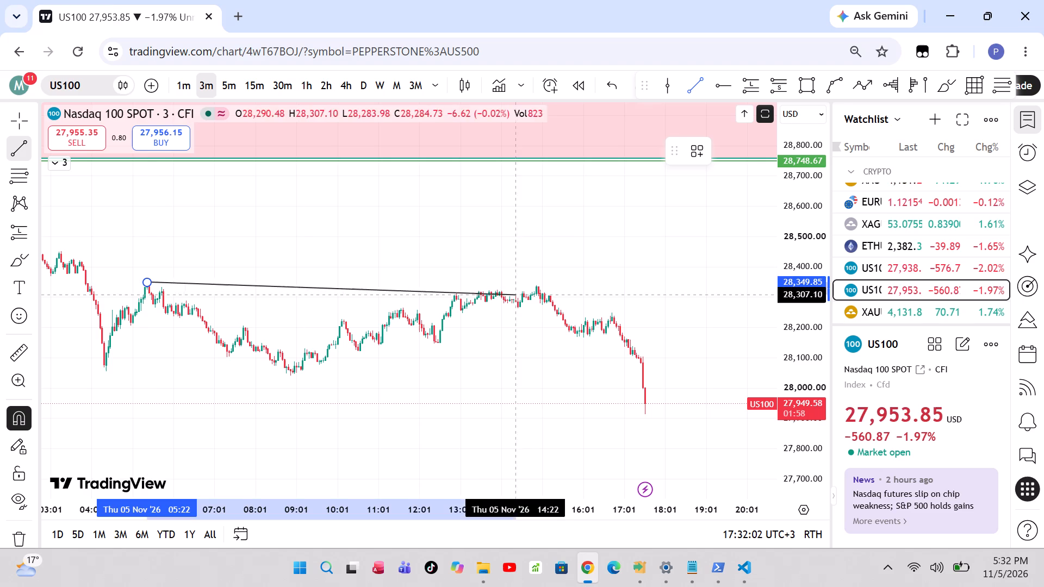
pyautogui.moveTo(513, 276); pyautogui.dragTo(537, 282)
pyautogui.click(537, 282)
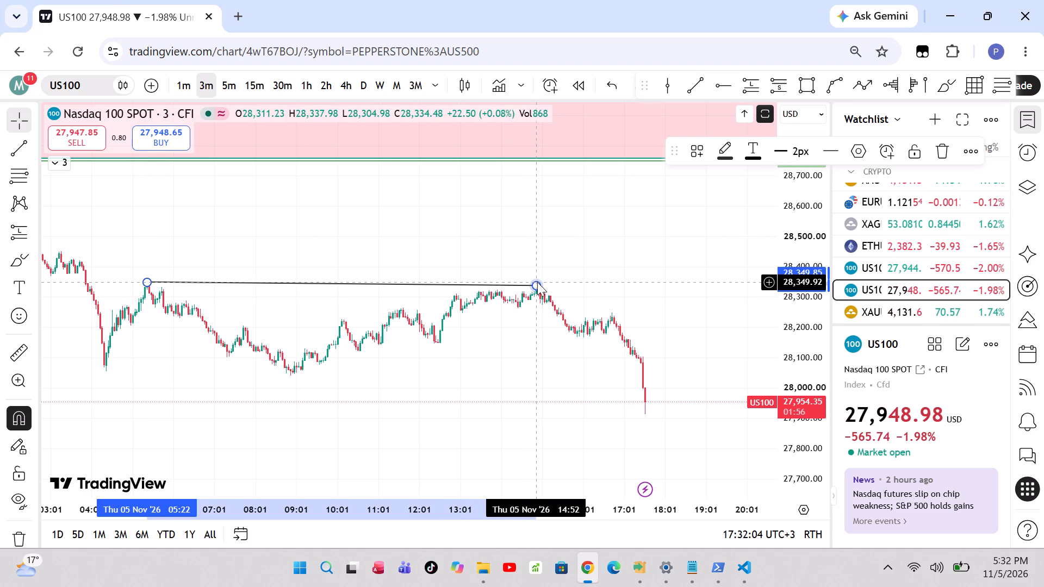
# Change the new US100 trend line's style to dashed.
pyautogui.click(822, 149)
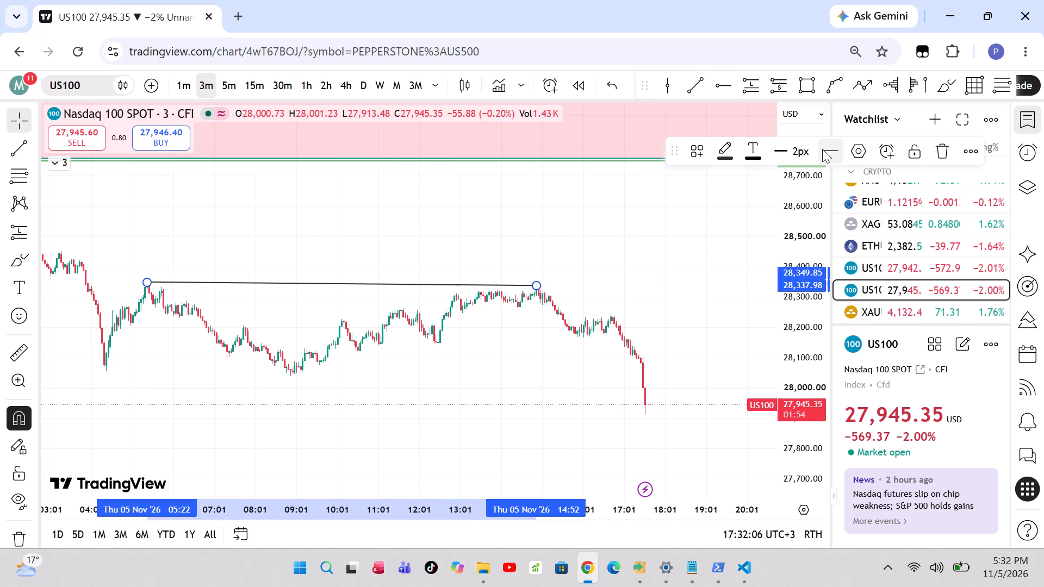
pyautogui.click(852, 202)
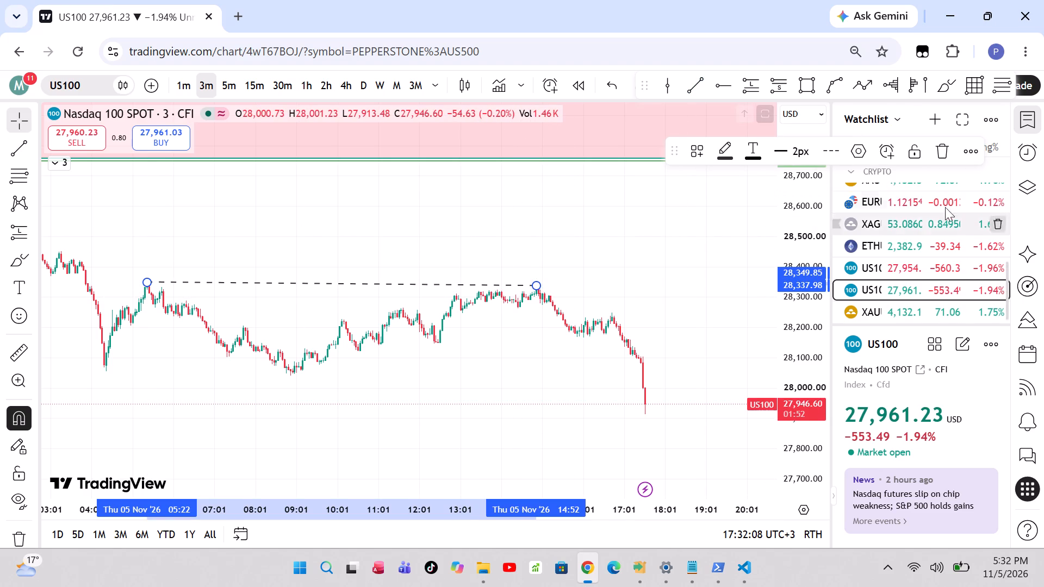
# Label the dashed US100 trend line "SMT" and align the text to the centre above the line.
pyautogui.click(859, 143)
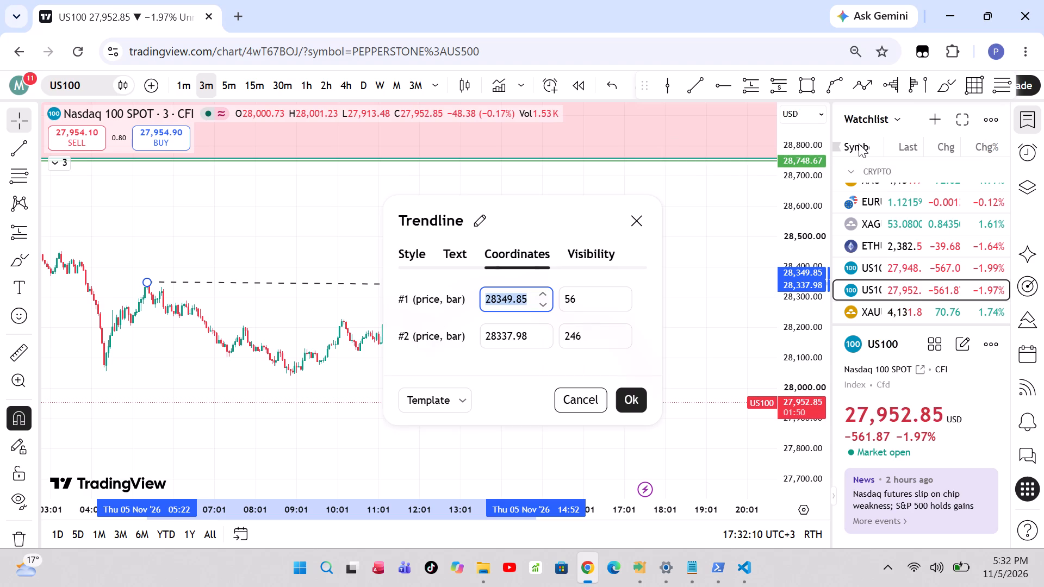
pyautogui.click(456, 265)
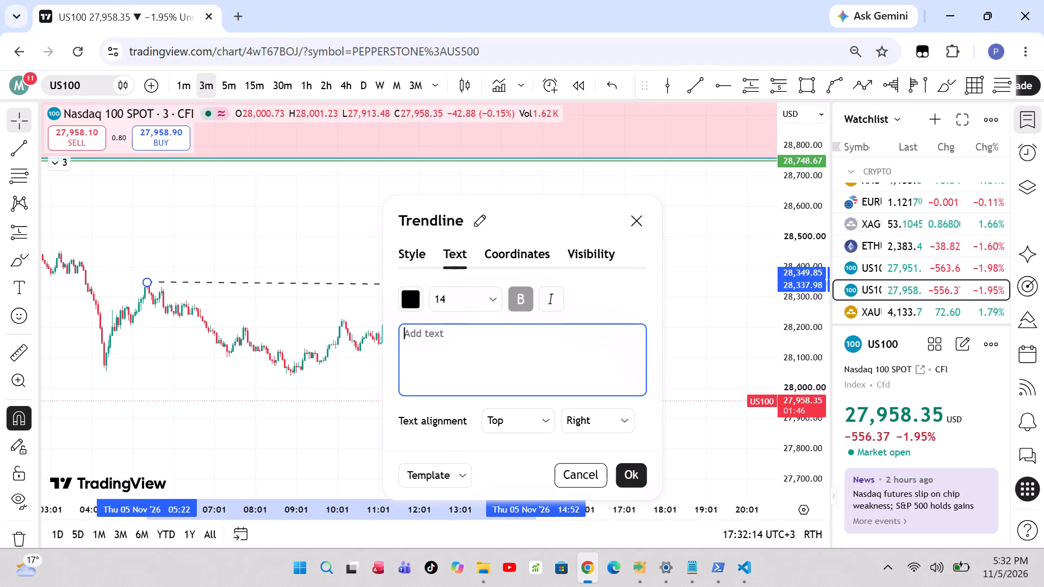
pyautogui.press('s')
pyautogui.press('m')
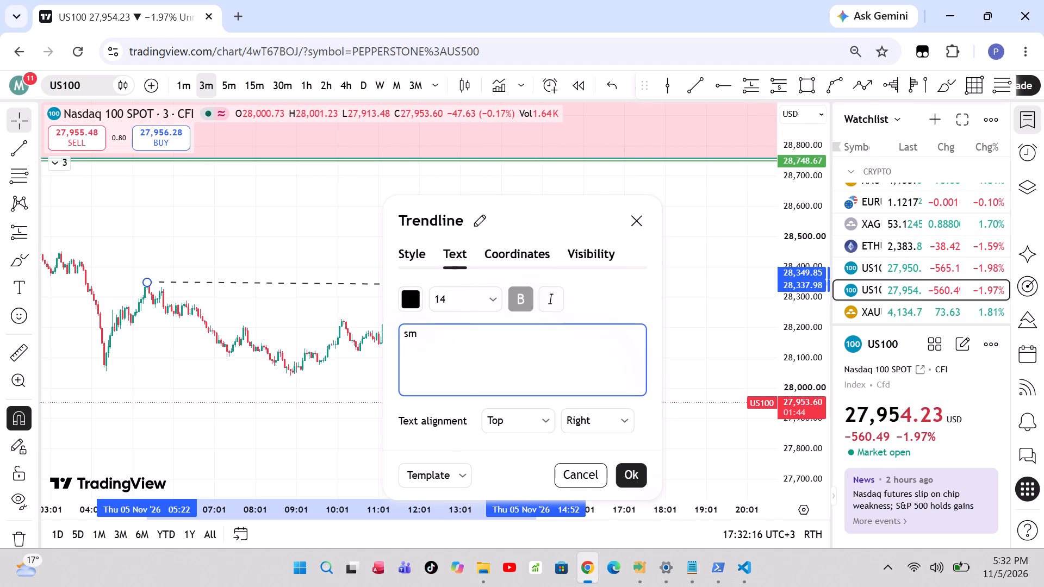
pyautogui.press('BackSpace')
pyautogui.press('BackSpace')
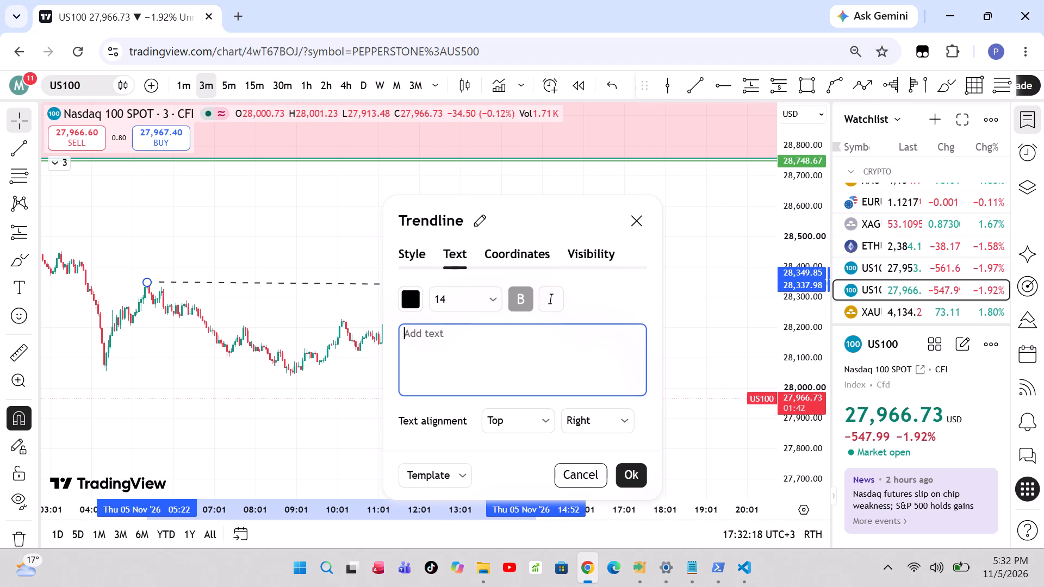
pyautogui.press('a')
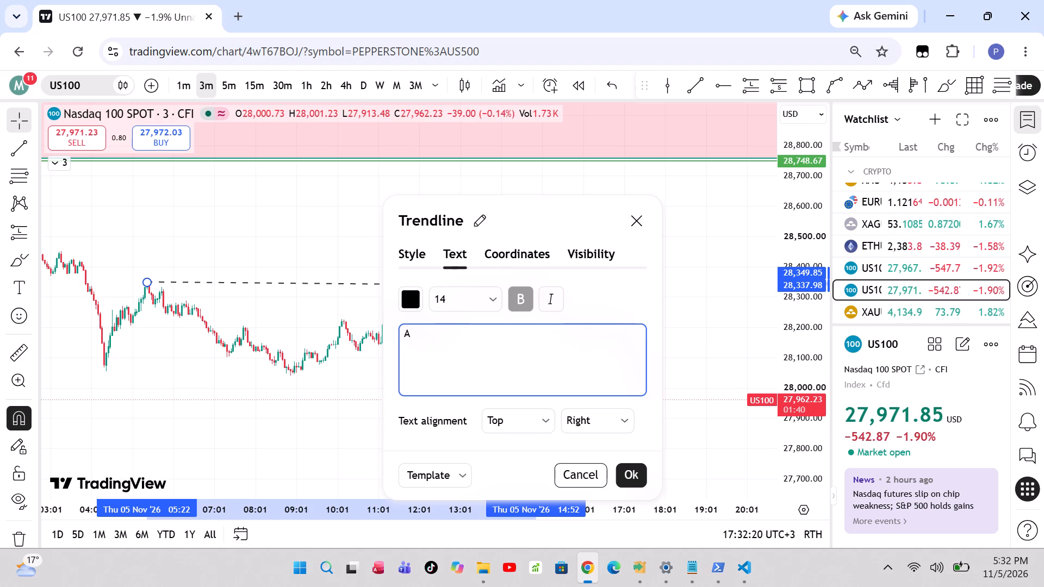
pyautogui.press('BackSpace')
pyautogui.write('SMT')
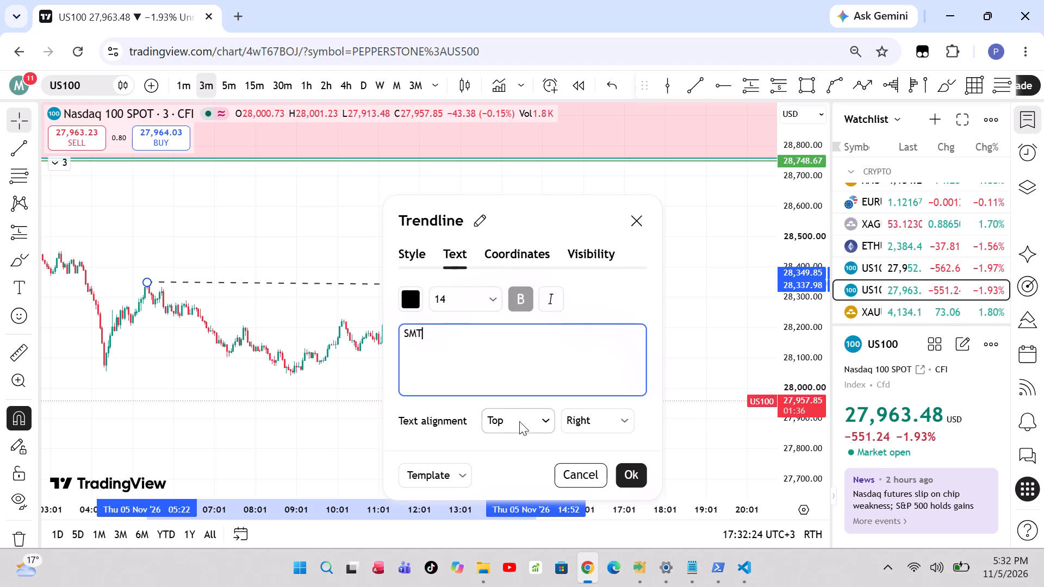
pyautogui.click(615, 422)
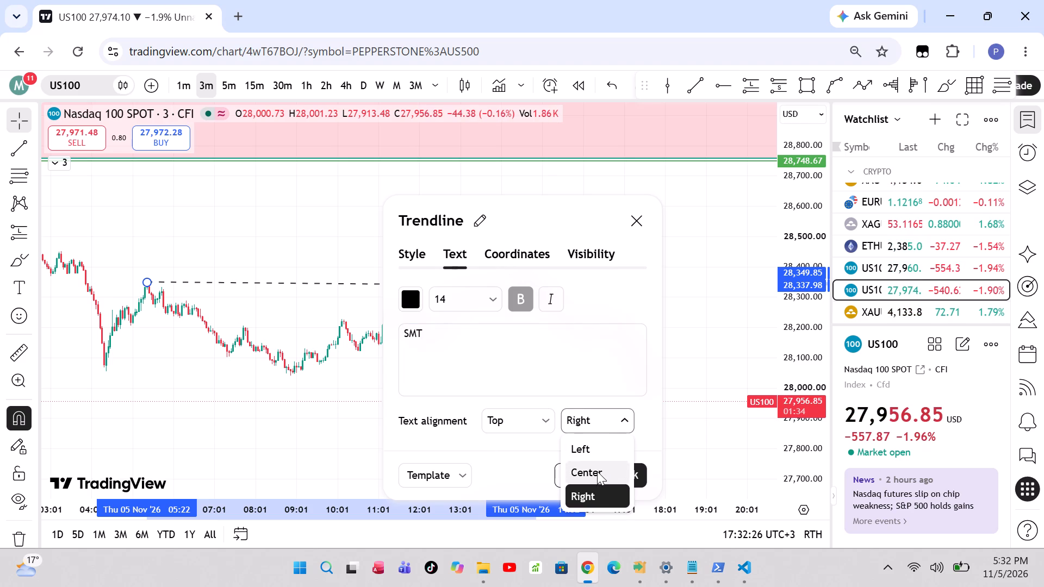
pyautogui.click(597, 471)
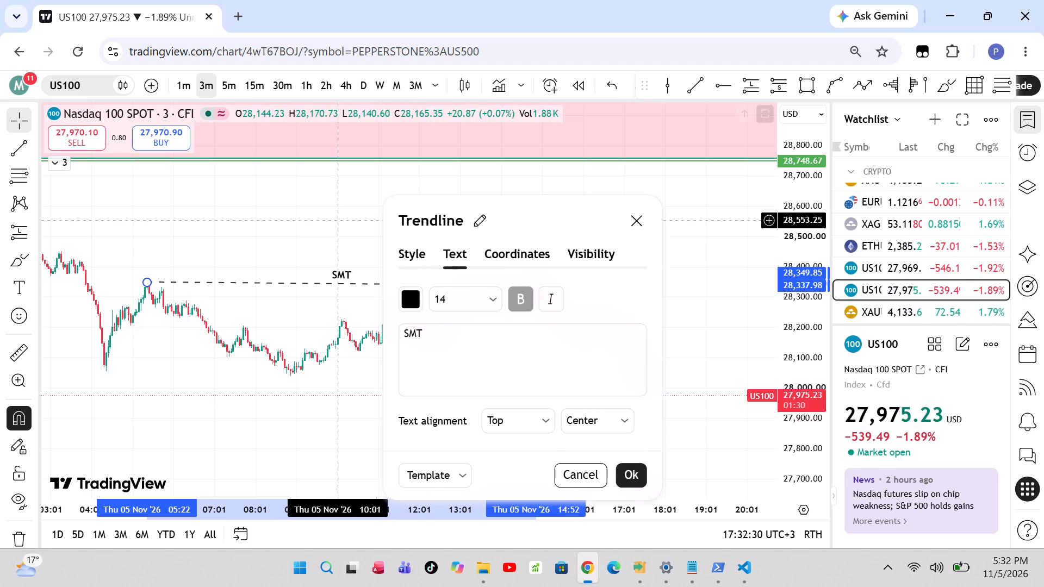
# Reduce the SMT trend line's thickness to 1px.
pyautogui.click(412, 252)
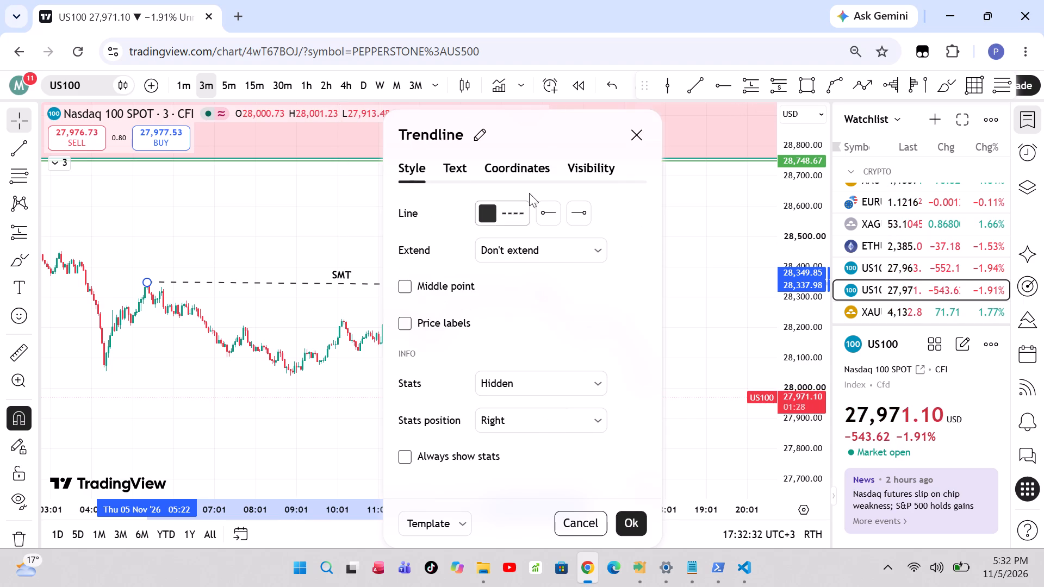
pyautogui.click(511, 214)
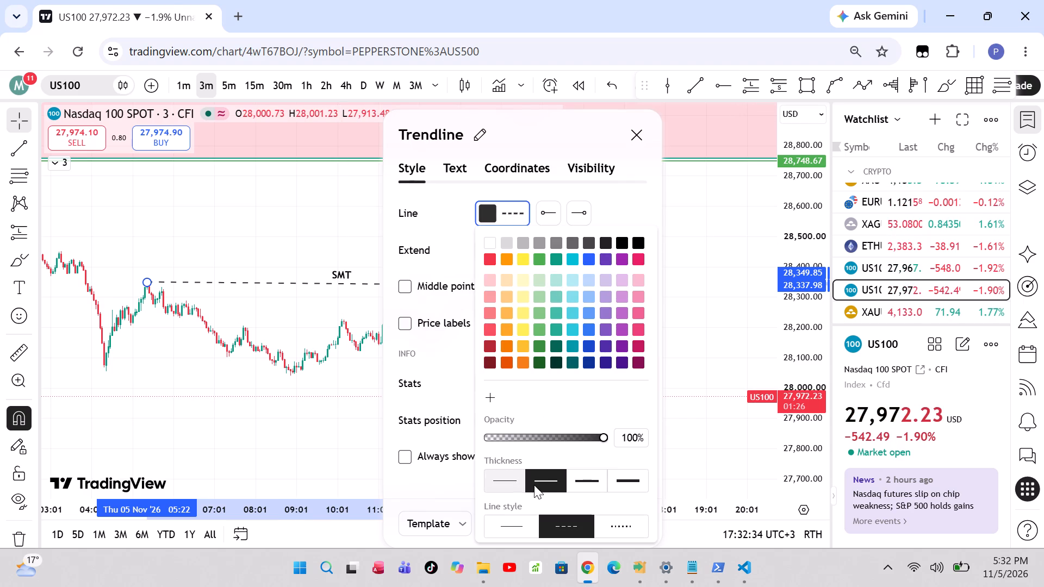
pyautogui.click(500, 482)
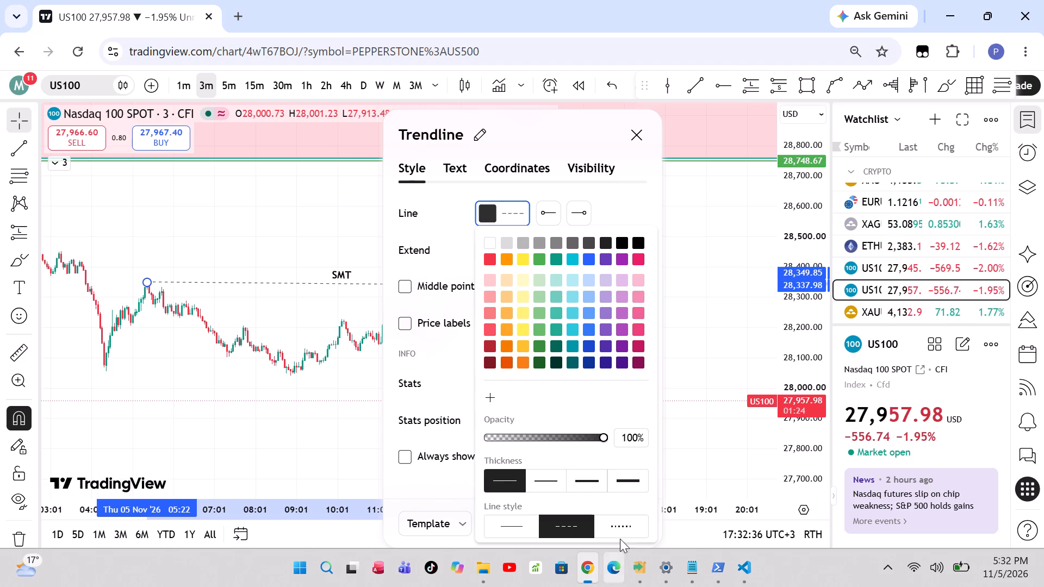
pyautogui.click(604, 133)
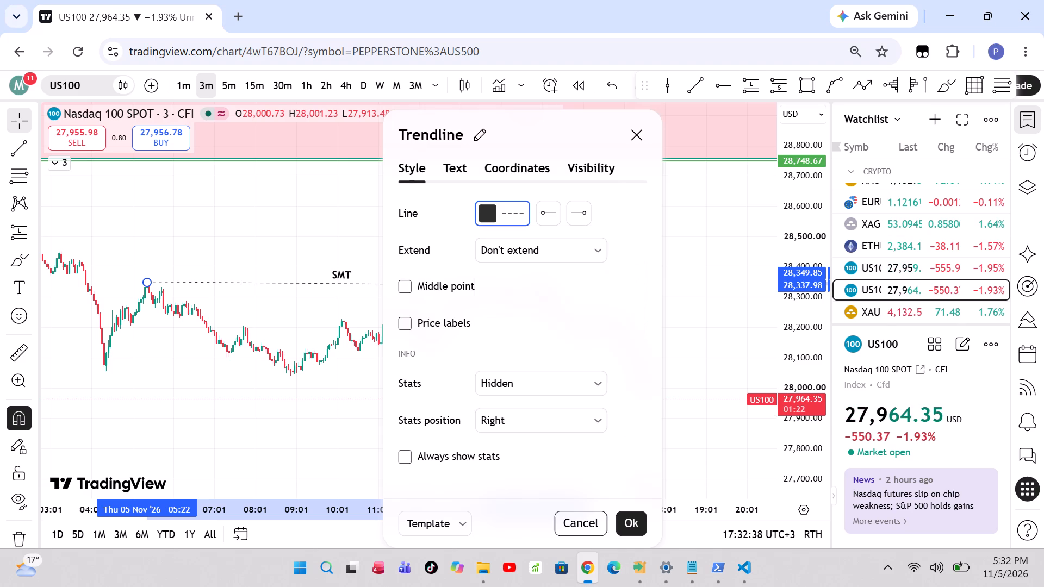
pyautogui.click(628, 523)
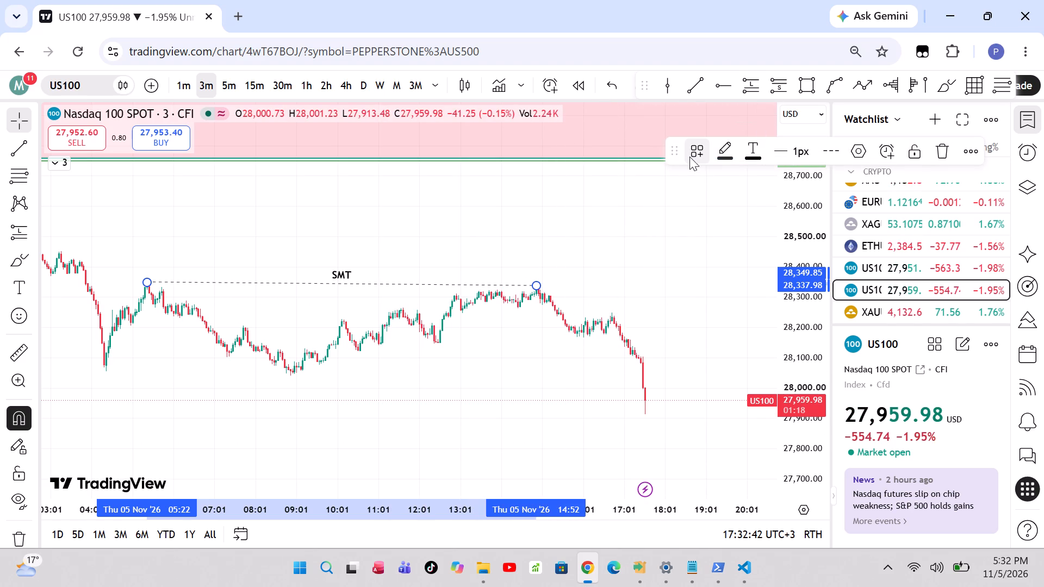
# Apply the saved SMT drawing template to the trend line and set its label text colour to black.
pyautogui.click(699, 145)
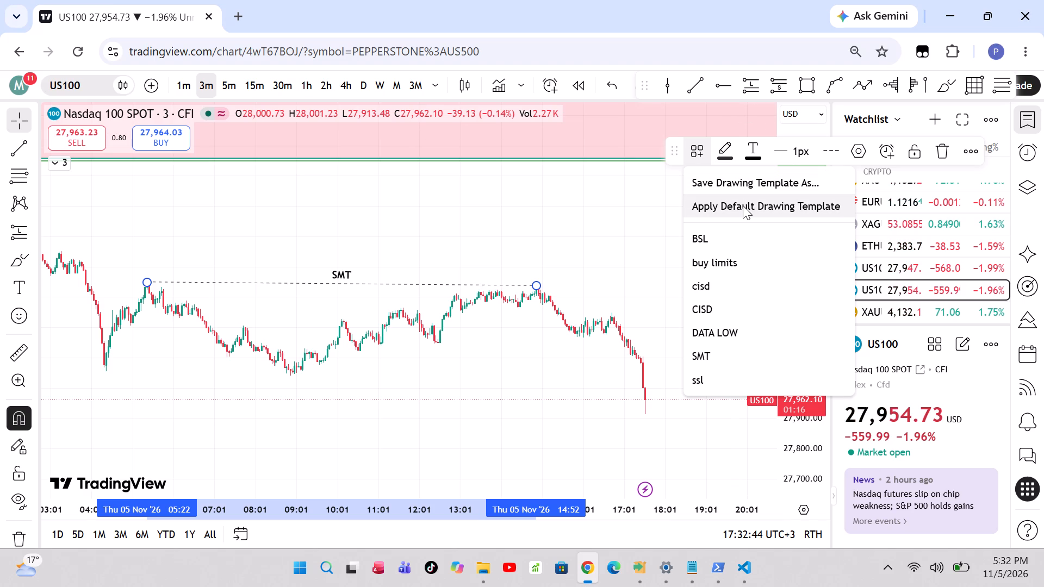
pyautogui.click(711, 363)
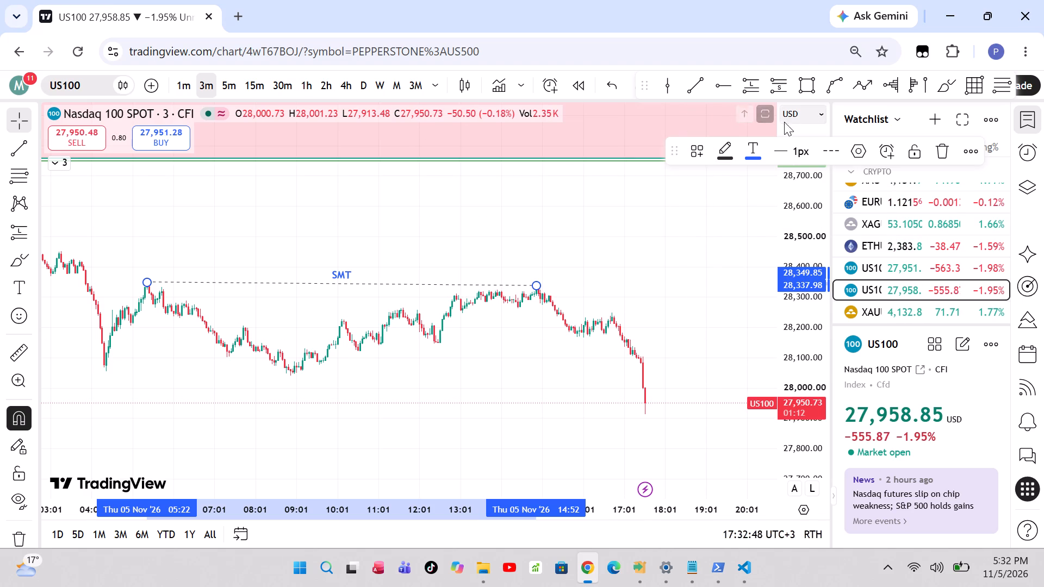
pyautogui.click(750, 152)
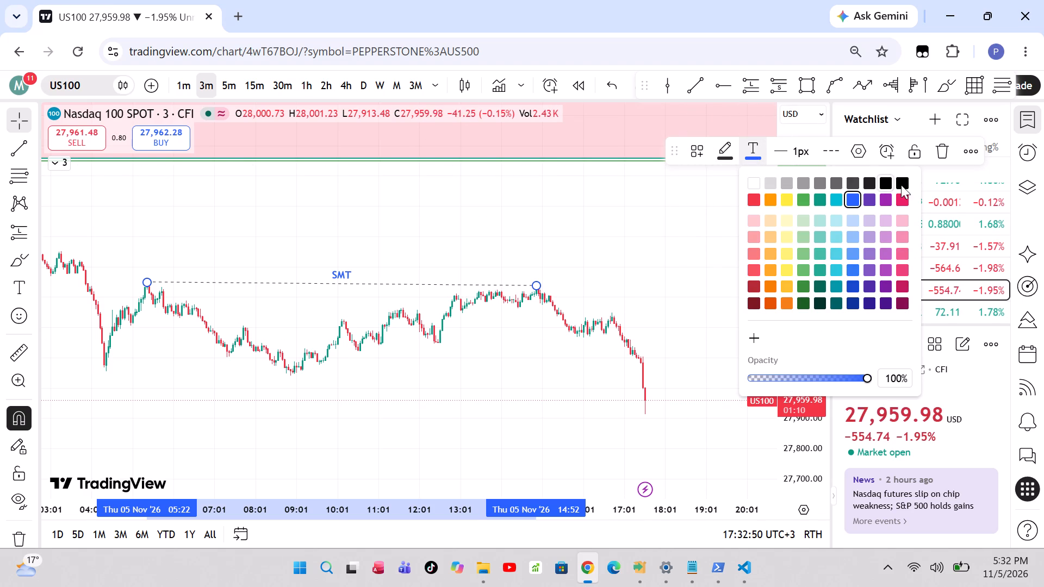
pyautogui.click(904, 187)
# Save the trend line's current formatting as a drawing template under the existing name SMT.
pyautogui.click(694, 158)
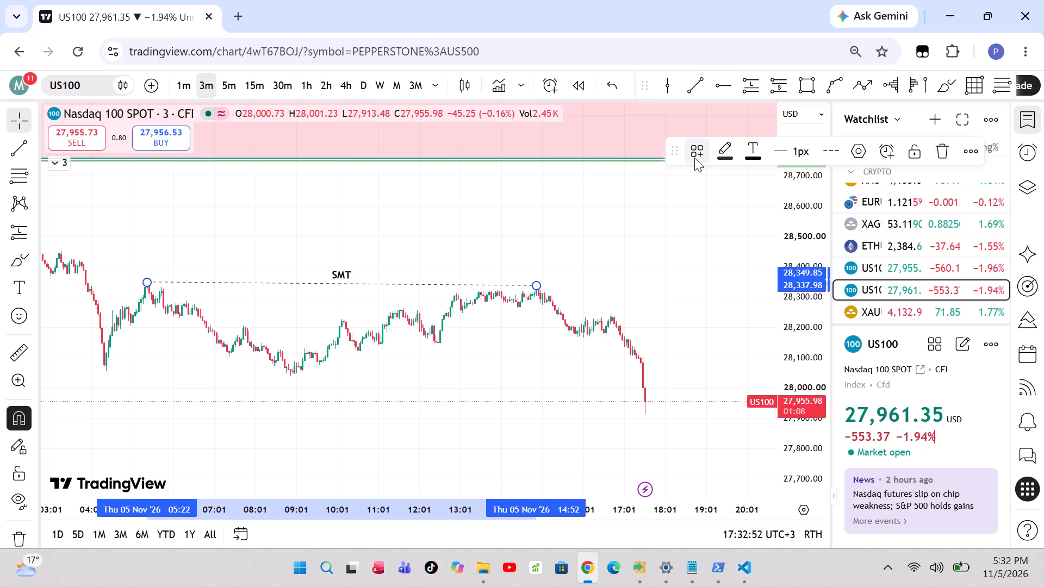
pyautogui.click(737, 188)
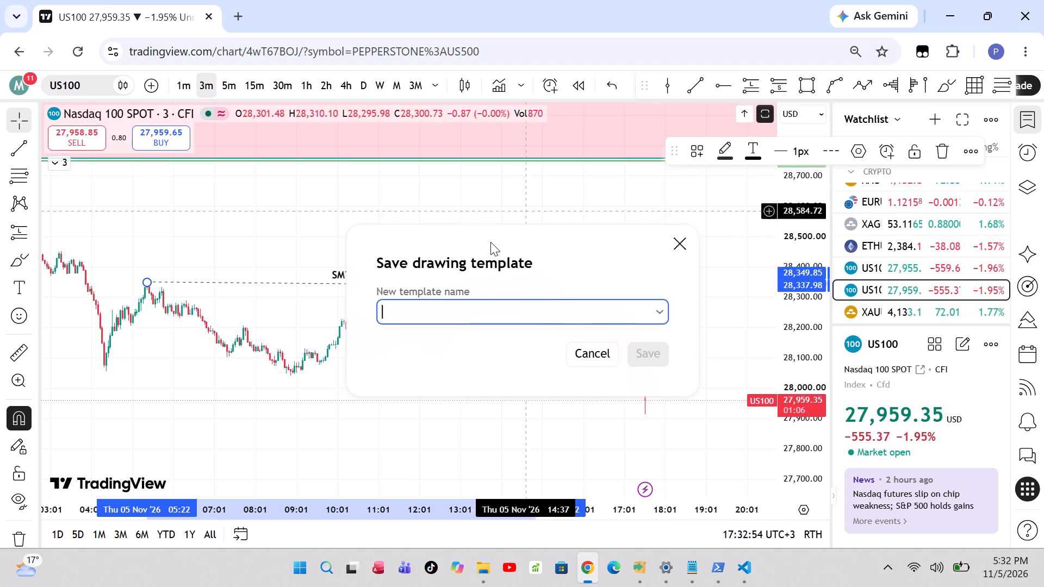
pyautogui.press('s')
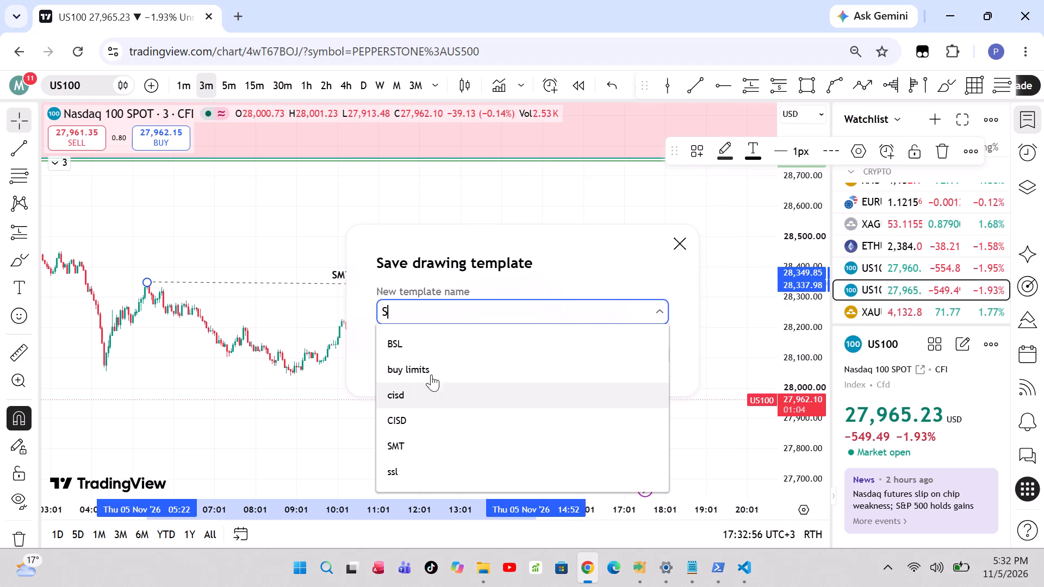
pyautogui.click(449, 446)
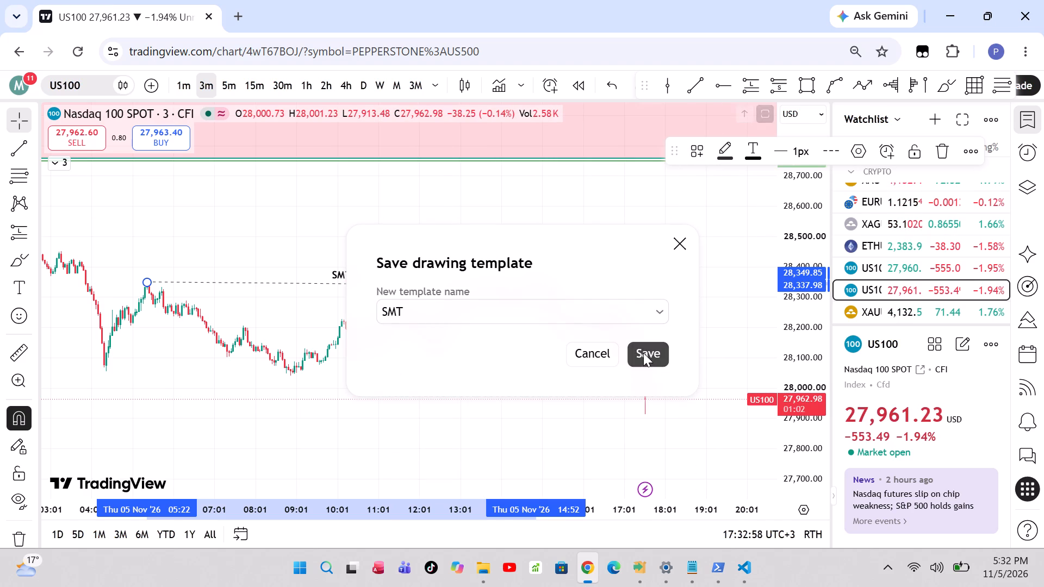
pyautogui.click(643, 353)
pyautogui.click(658, 356)
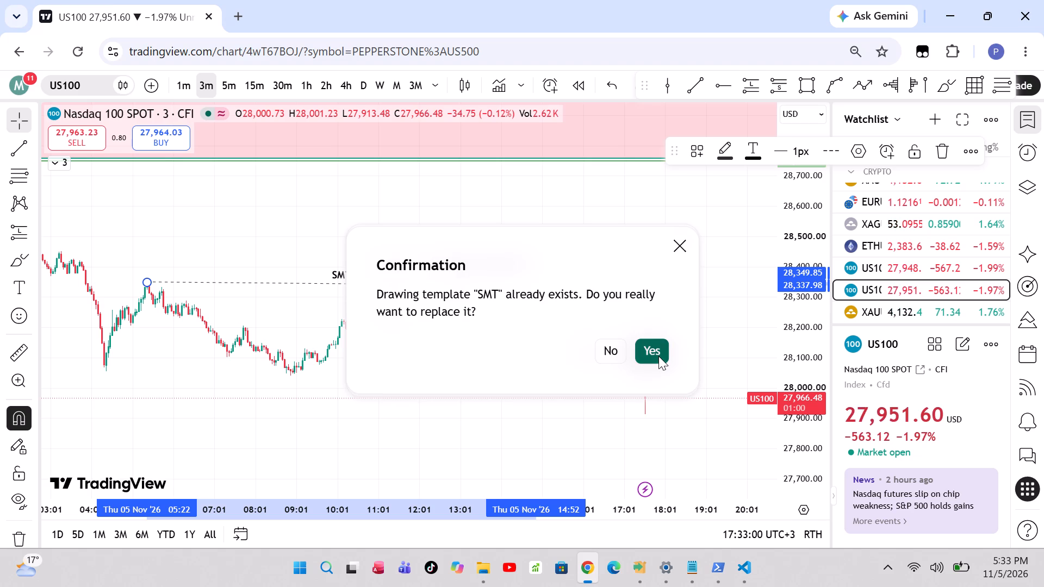
# Draw a trend line joining the 5 Nov 04:22 low at 28,054.35 to the 08:55 low at 28,047.73.
pyautogui.click(693, 80)
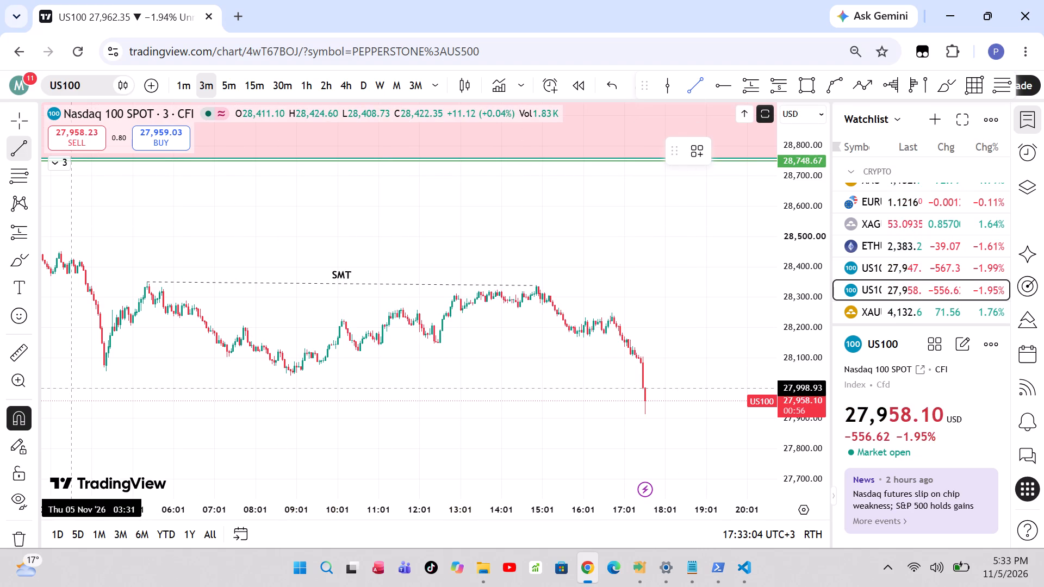
pyautogui.click(107, 385)
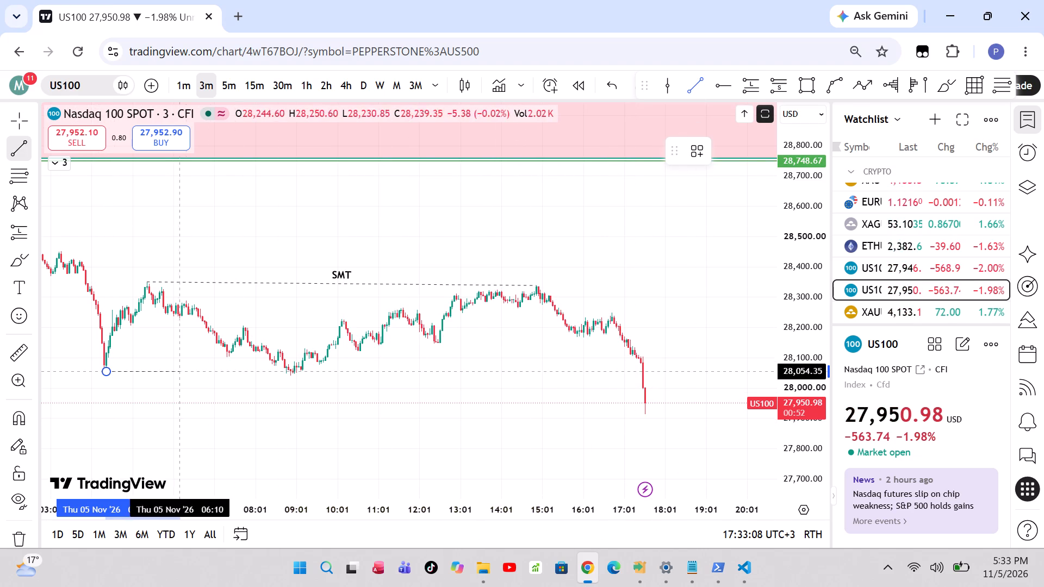
pyautogui.click(292, 392)
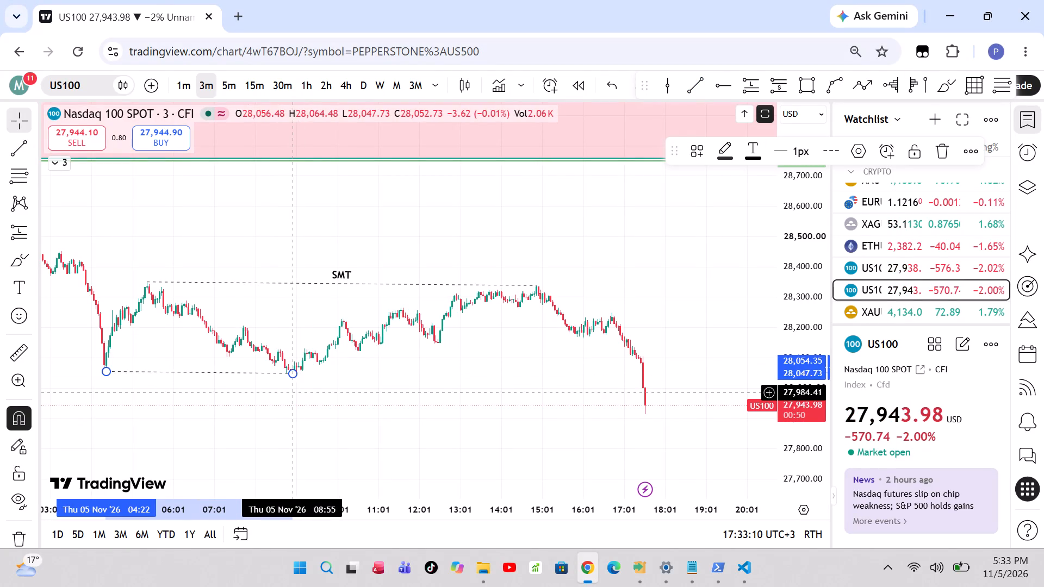
# Reshape the new trend line into a horizontal line at 28,041.23 running from 5 Nov 08:52 to 17:22.
pyautogui.moveTo(296, 370); pyautogui.dragTo(289, 378)
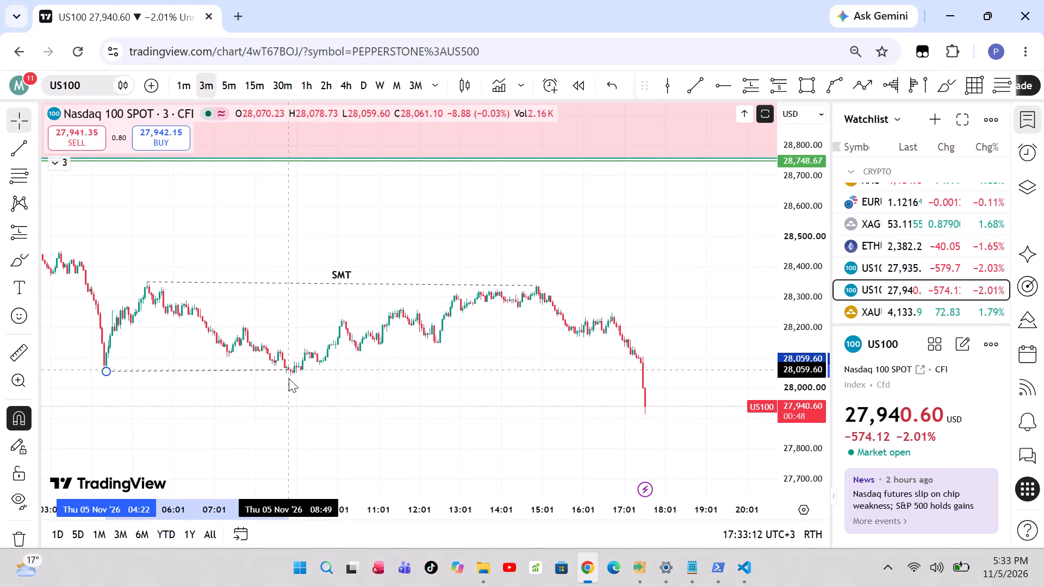
pyautogui.moveTo(289, 378); pyautogui.dragTo(290, 378)
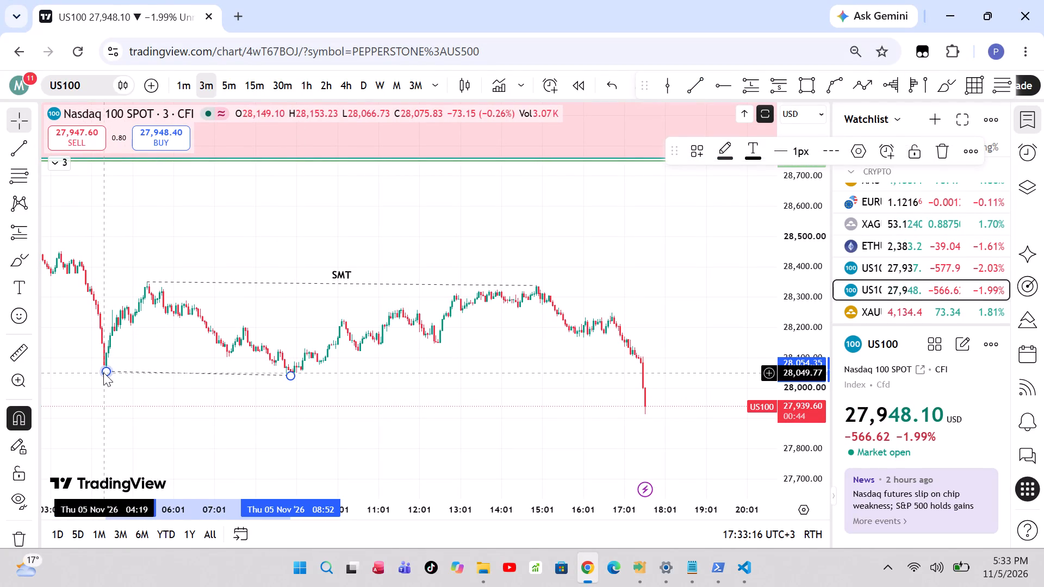
pyautogui.moveTo(103, 372); pyautogui.dragTo(641, 424)
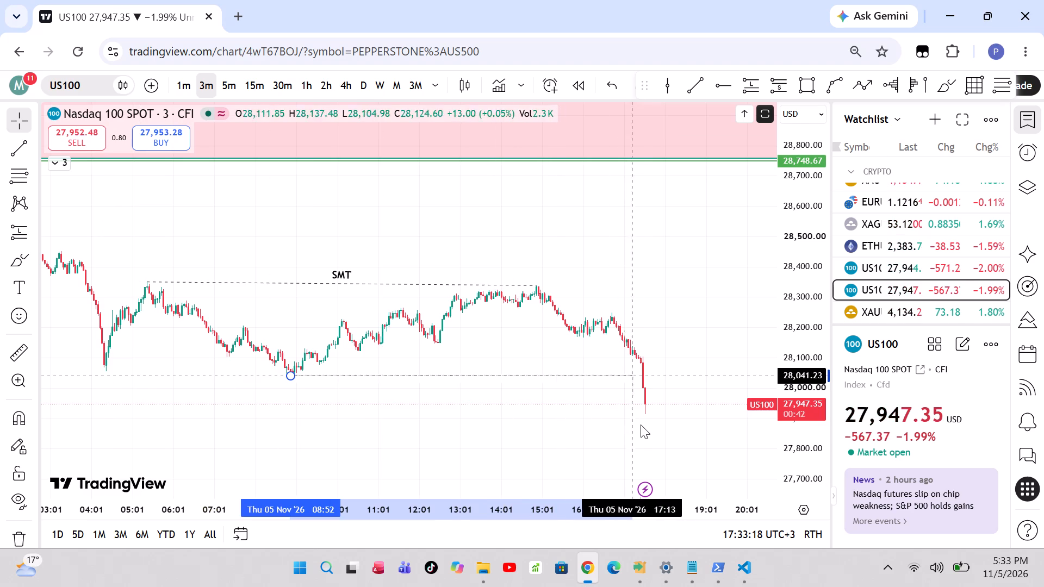
pyautogui.moveTo(641, 424); pyautogui.dragTo(637, 424)
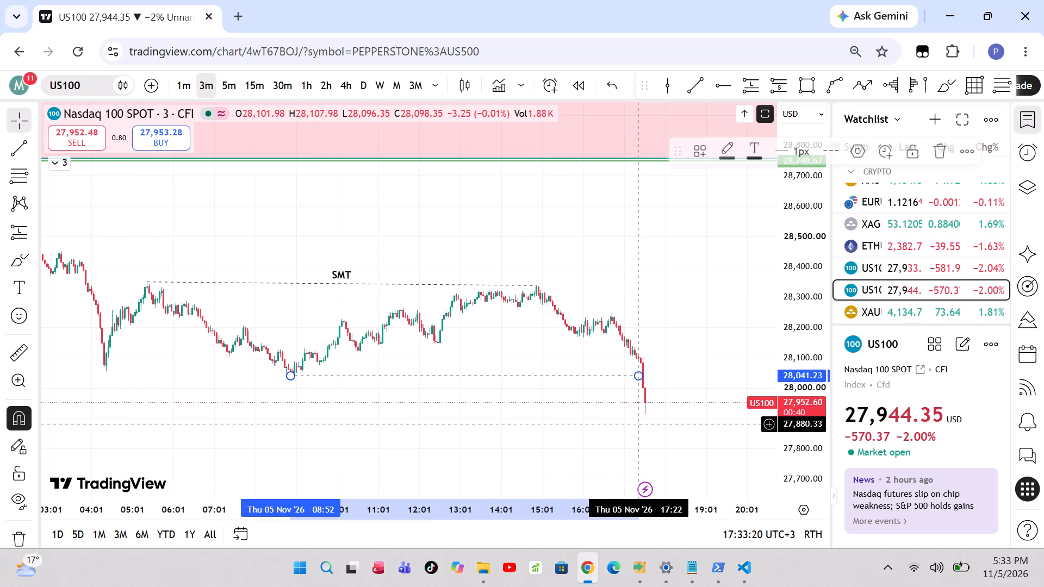
# Apply the ssl drawing template to the horizontal trend line under the 08:52 low.
pyautogui.click(699, 145)
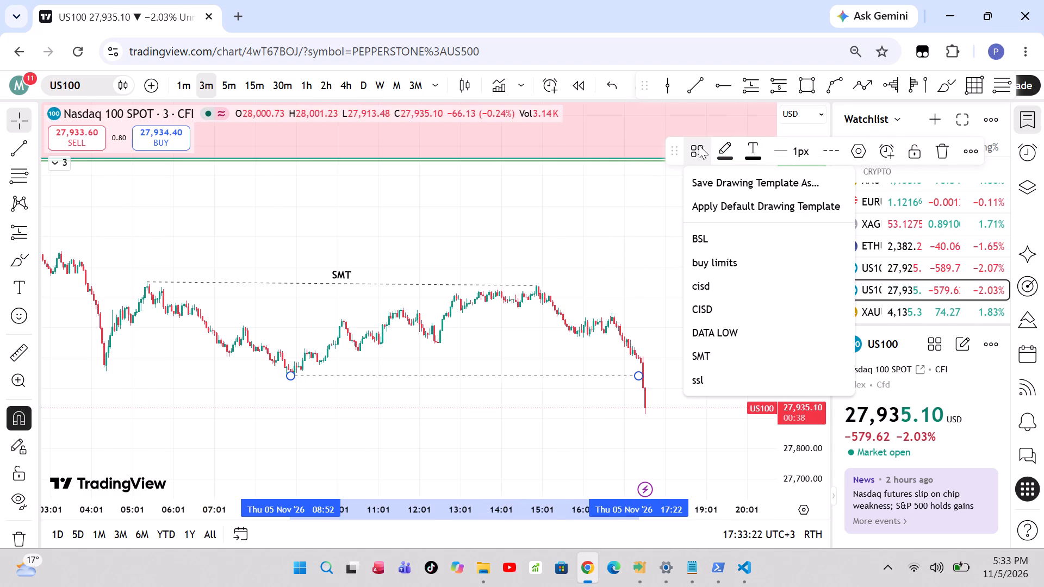
pyautogui.click(699, 386)
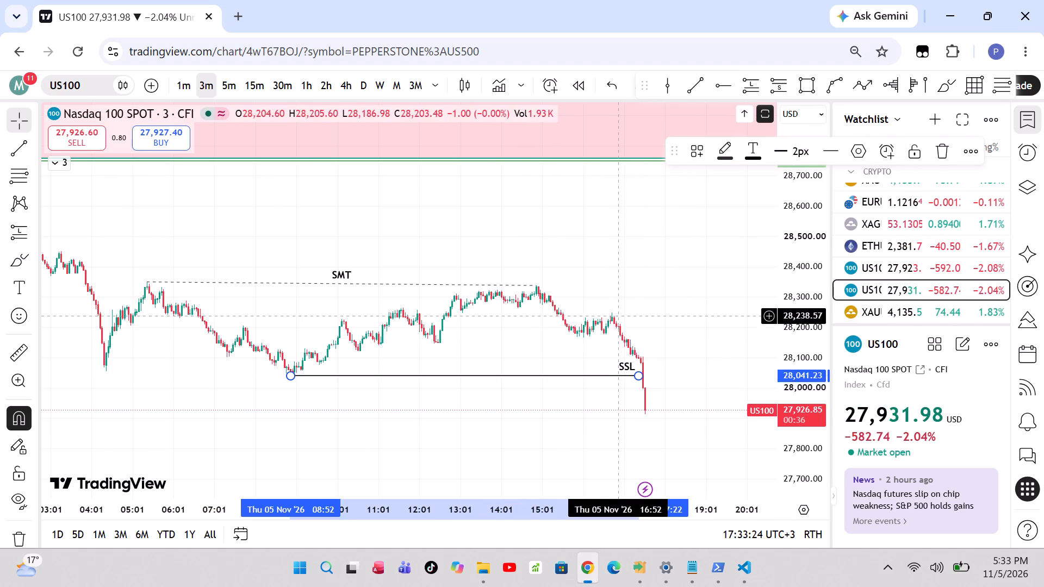
# Switch the US100 chart to the 1-hour interval and frame the latest candles around the SMT and SSL lines.
pyautogui.moveTo(620, 317); pyautogui.dragTo(661, 299)
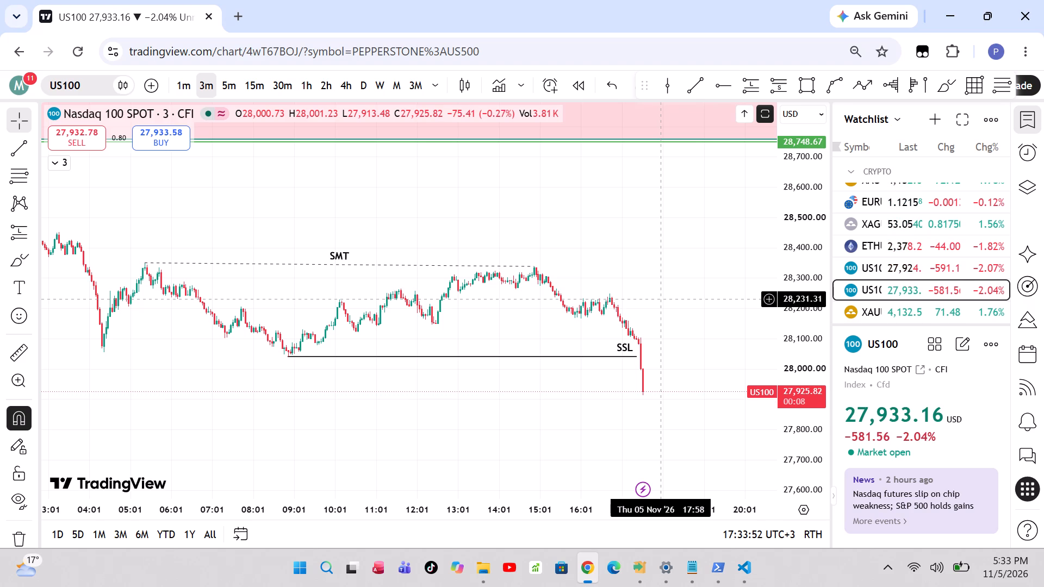
pyautogui.click(296, 93)
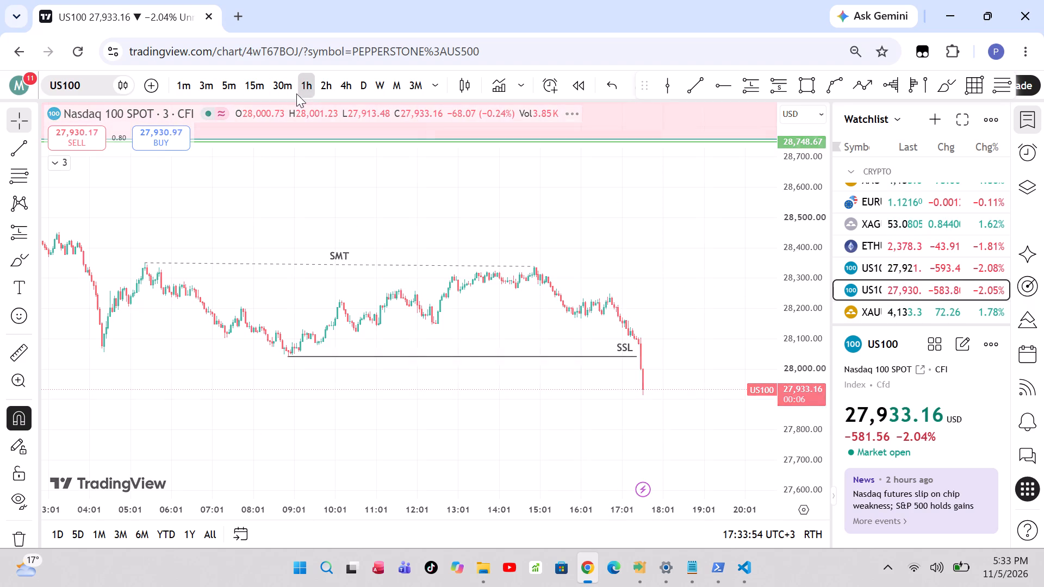
pyautogui.moveTo(787, 317); pyautogui.dragTo(774, 513)
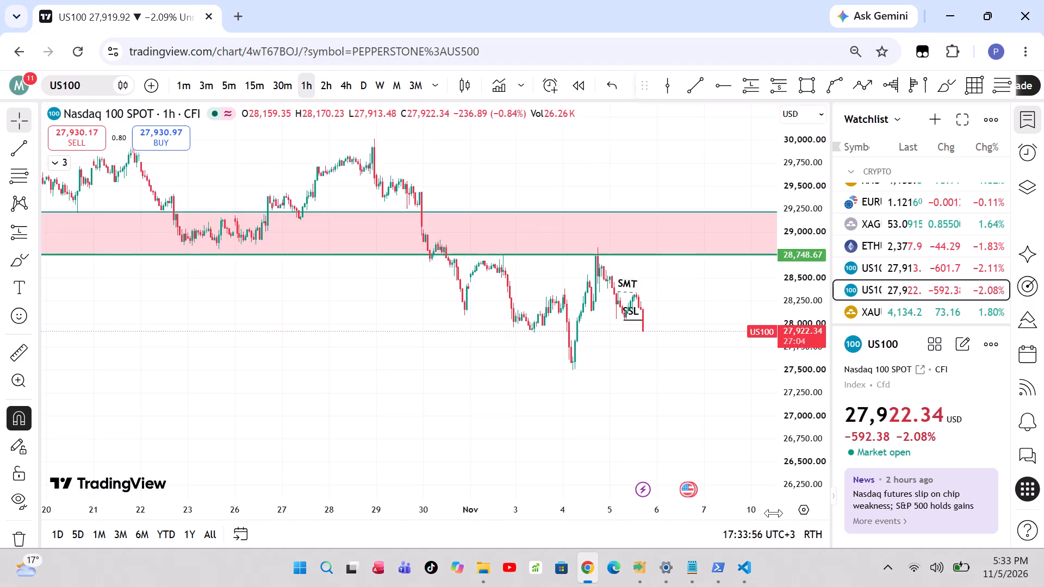
pyautogui.moveTo(774, 513); pyautogui.dragTo(773, 416)
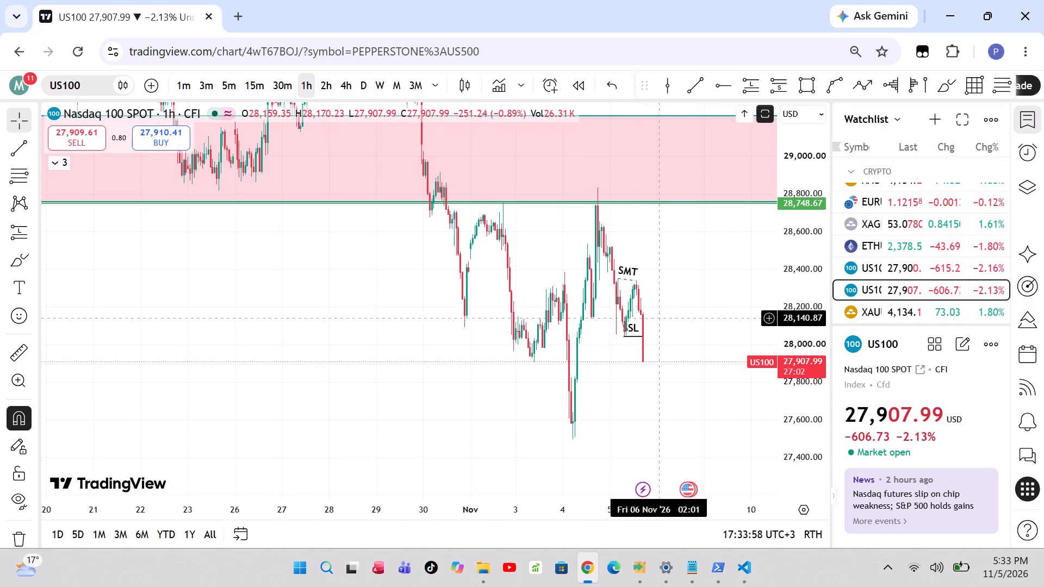
pyautogui.moveTo(673, 286); pyautogui.dragTo(550, 190)
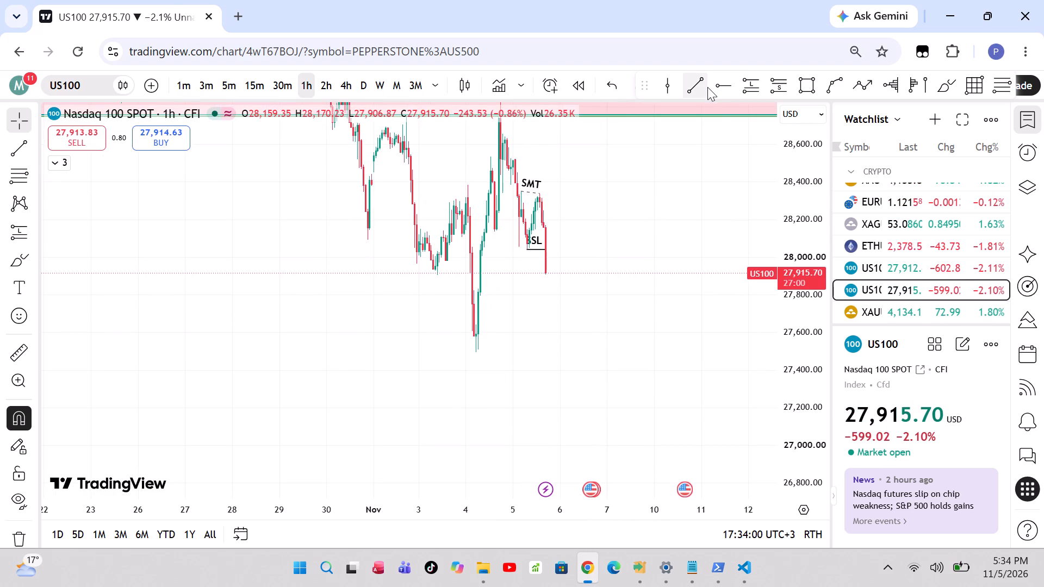
# Draw a horizontal trend line at 27,495.10 from the 4 Nov 06:01 low to 6 Nov 17:01 and apply the ssl drawing template.
pyautogui.click(707, 87)
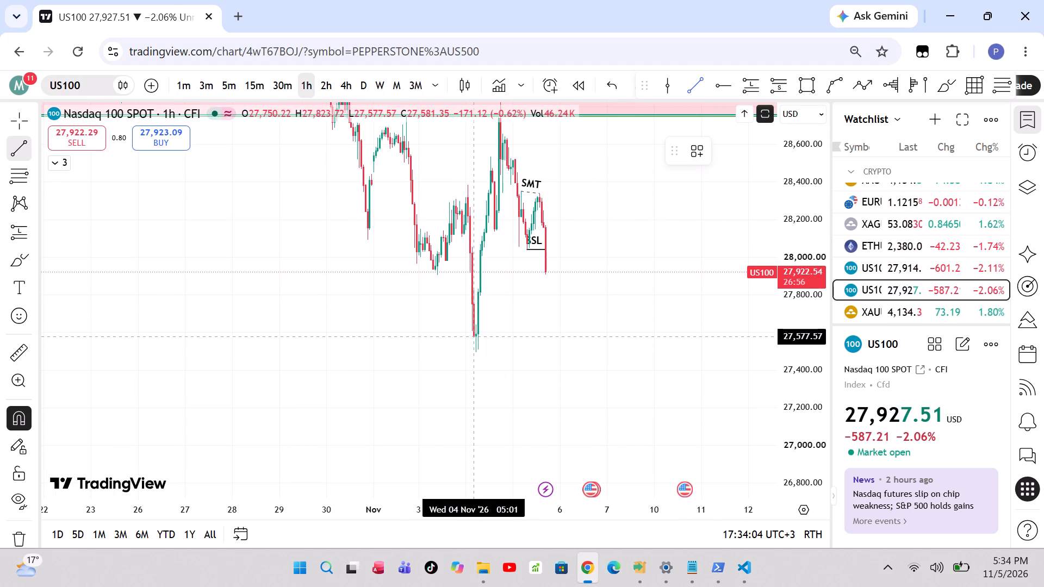
pyautogui.click(477, 359)
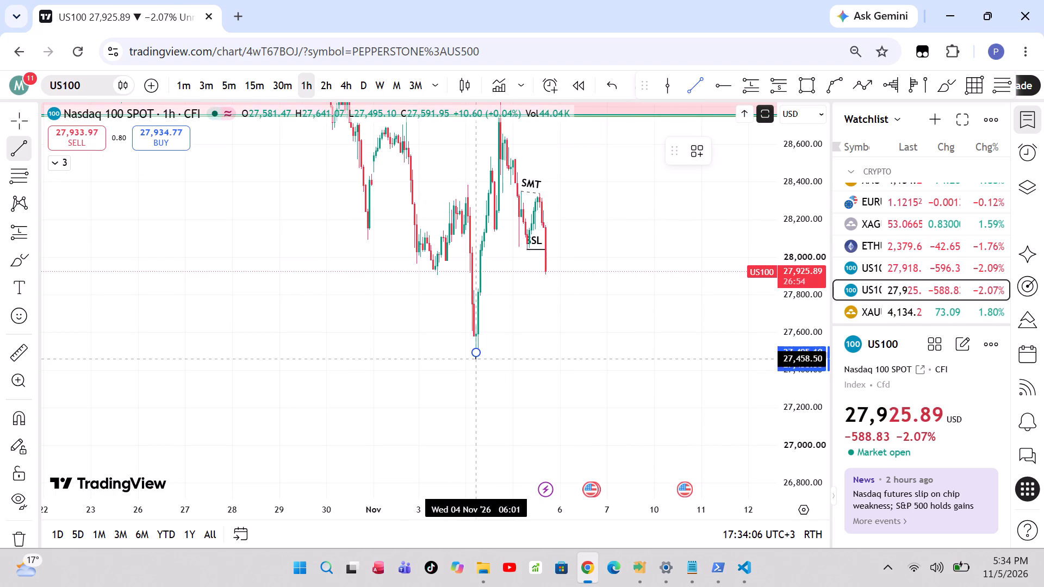
pyautogui.keyDown('shift'); pyautogui.click(592, 333); pyautogui.keyUp('shift')
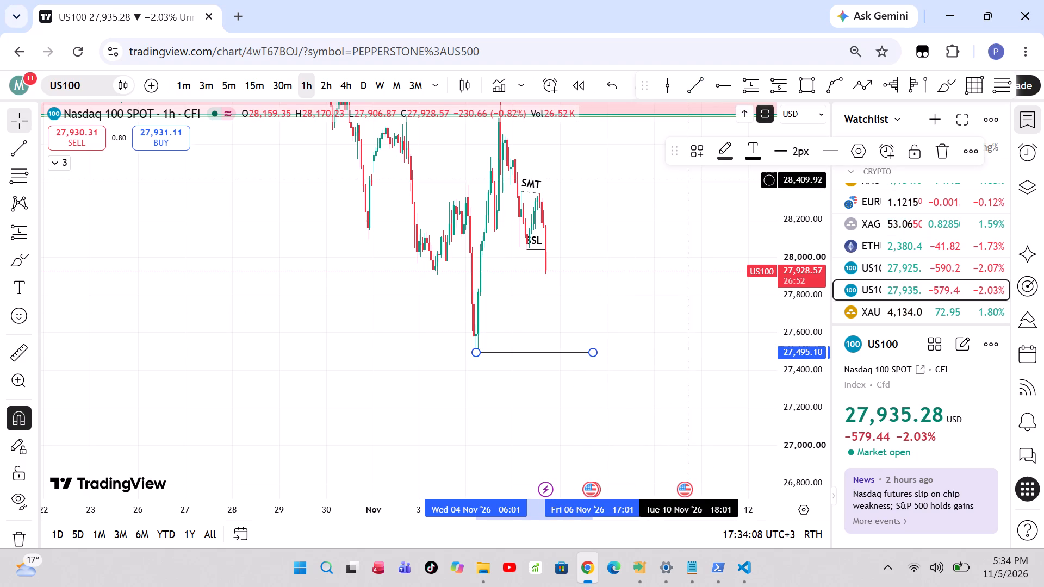
pyautogui.click(697, 152)
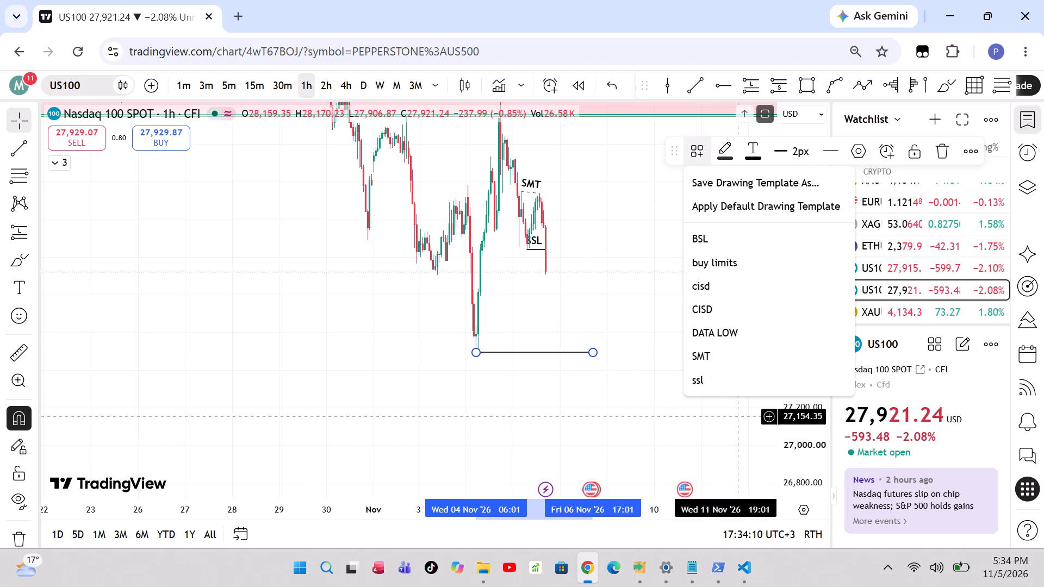
pyautogui.click(722, 385)
# Draw a horizontal trend line at 28,749.82 from the 2 Nov 18:01 high to 4 Nov 18:01 and apply the BSL drawing template.
pyautogui.moveTo(620, 241); pyautogui.dragTo(626, 311)
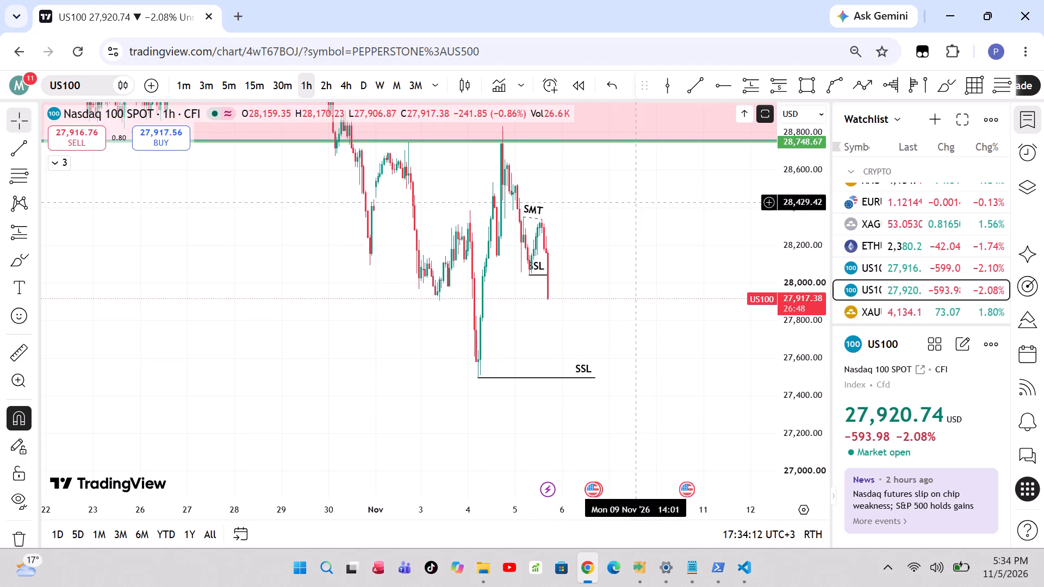
pyautogui.click(694, 79)
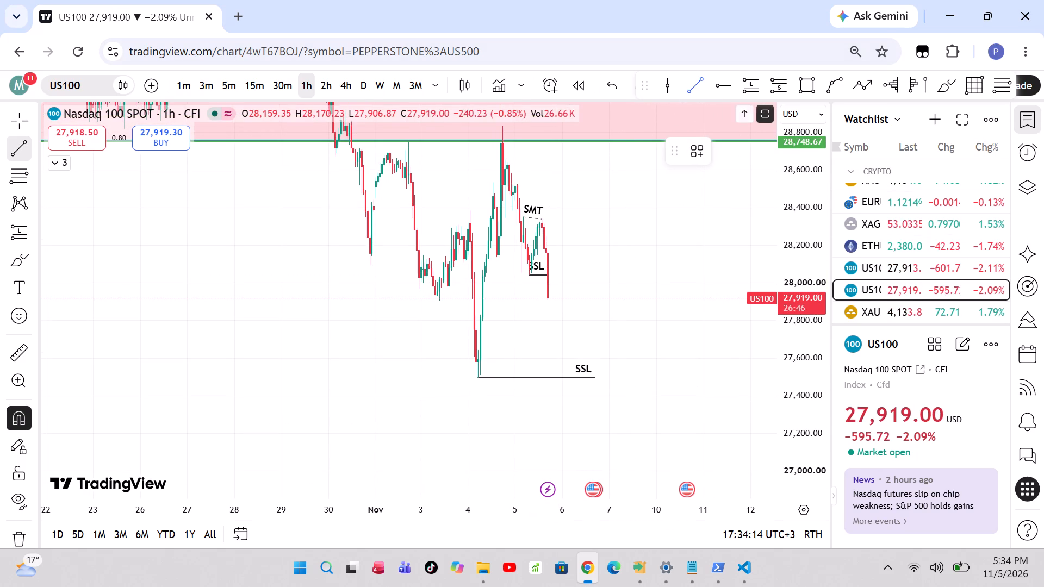
pyautogui.moveTo(408, 138); pyautogui.dragTo(488, 161)
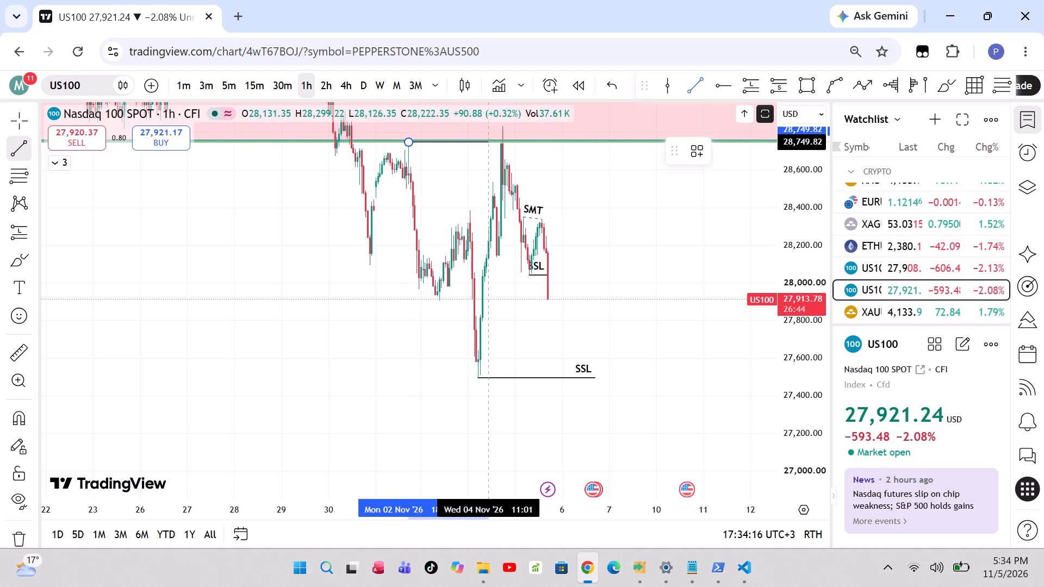
pyautogui.moveTo(488, 161); pyautogui.dragTo(504, 161)
pyautogui.keyDown('shift'); pyautogui.click(504, 161); pyautogui.keyUp('shift')
pyautogui.click(703, 158)
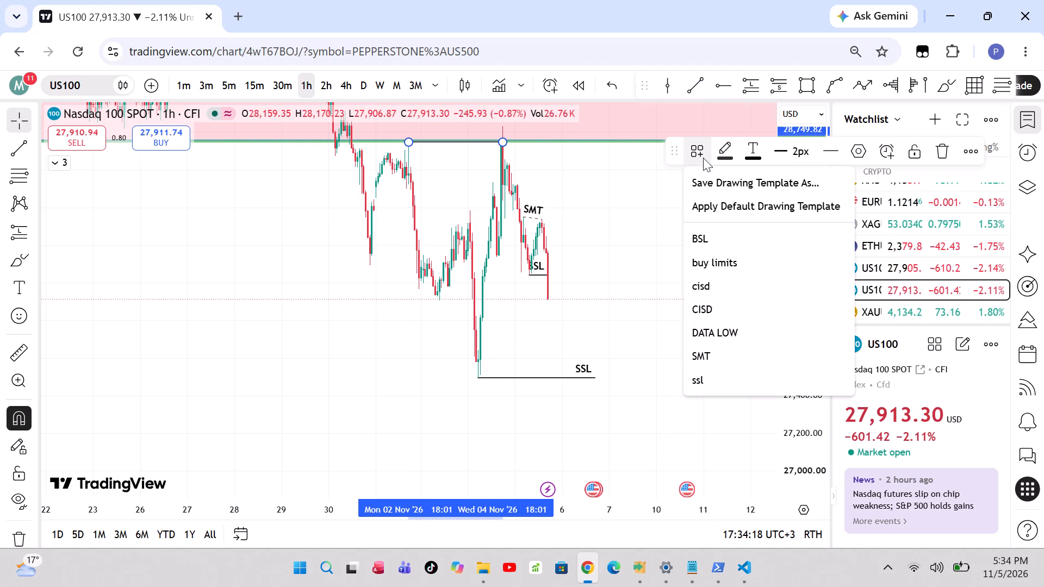
pyautogui.click(698, 232)
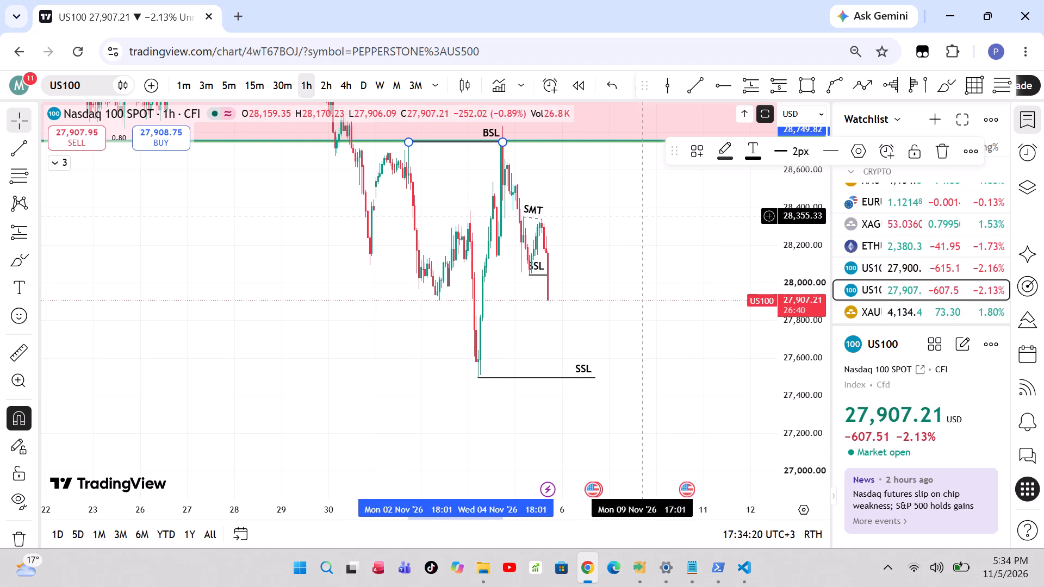
# Examine the Pepperstone and FXCM XAUUSD 1-hour charts, focusing on the latest candles around the horizontal levels drawn on the FXCM chart.
pyautogui.moveTo(643, 216); pyautogui.dragTo(693, 271)
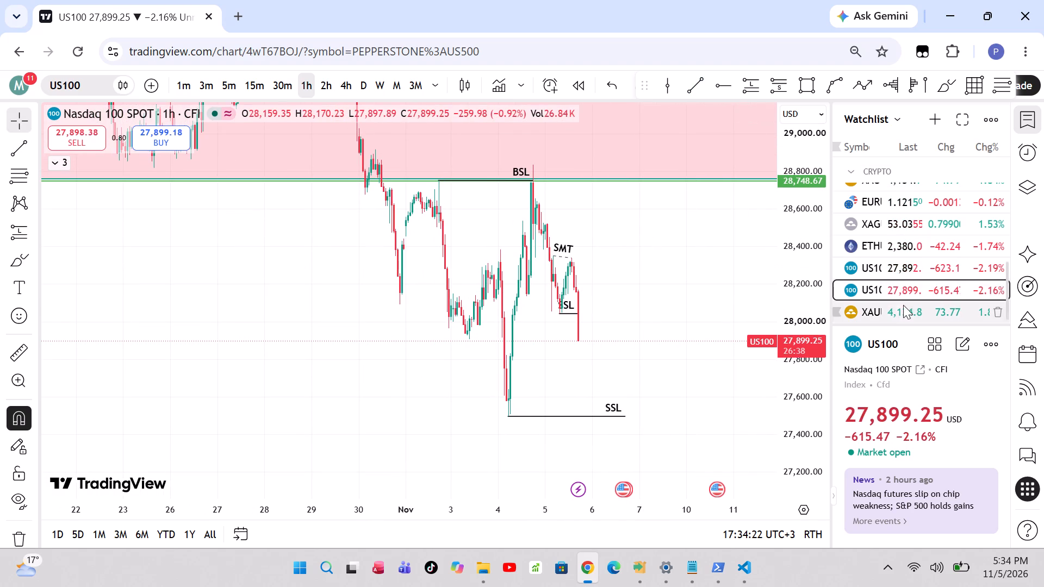
pyautogui.click(875, 185)
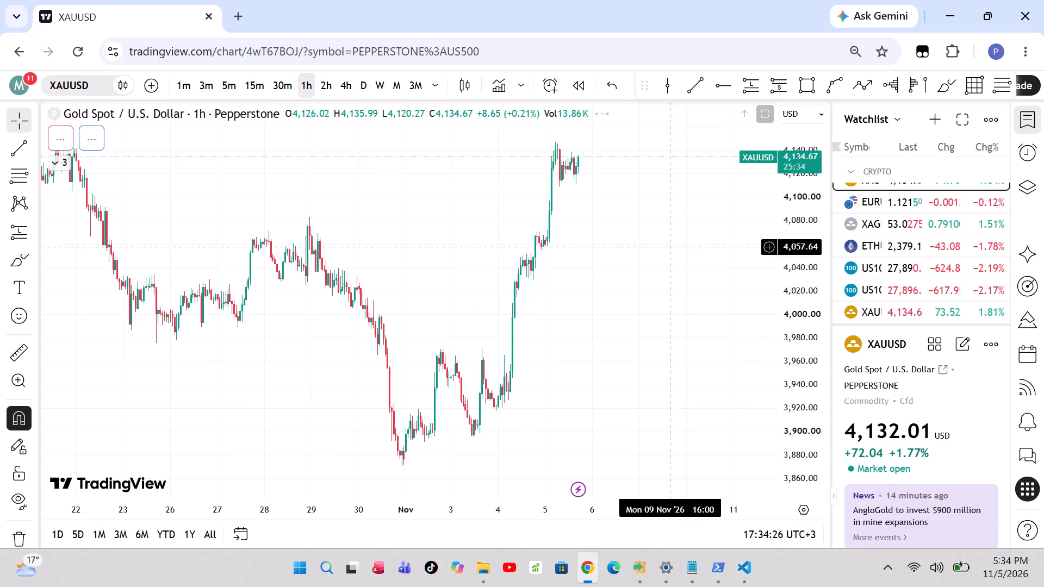
pyautogui.moveTo(655, 198); pyautogui.dragTo(698, 363)
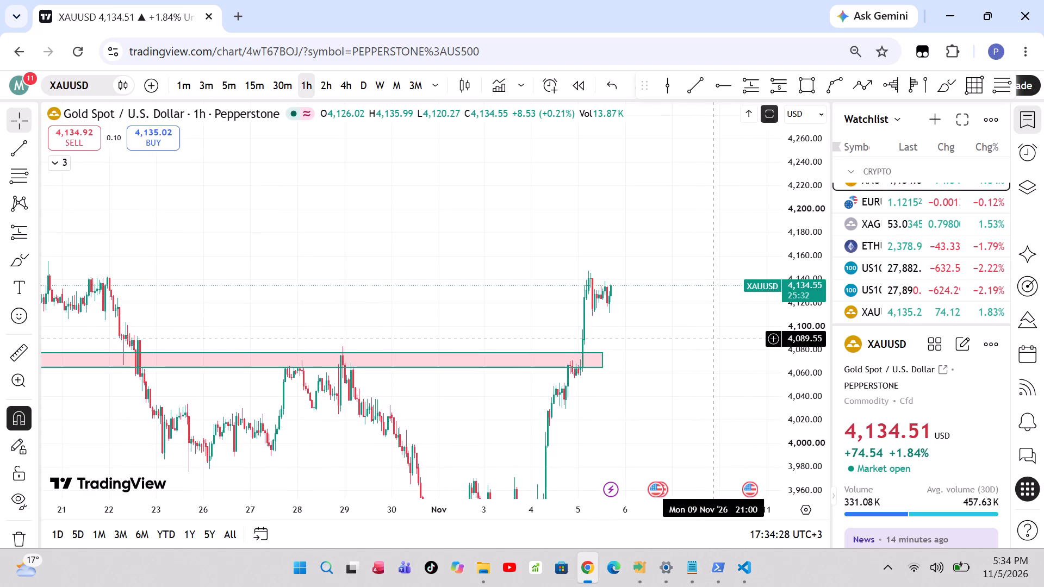
pyautogui.click(903, 310)
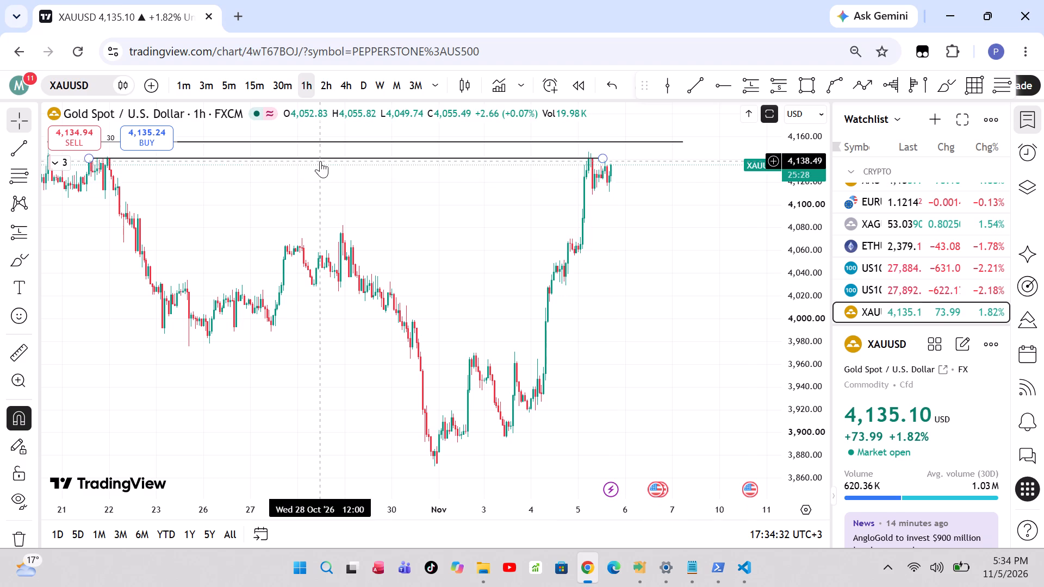
pyautogui.moveTo(279, 202); pyautogui.dragTo(296, 305)
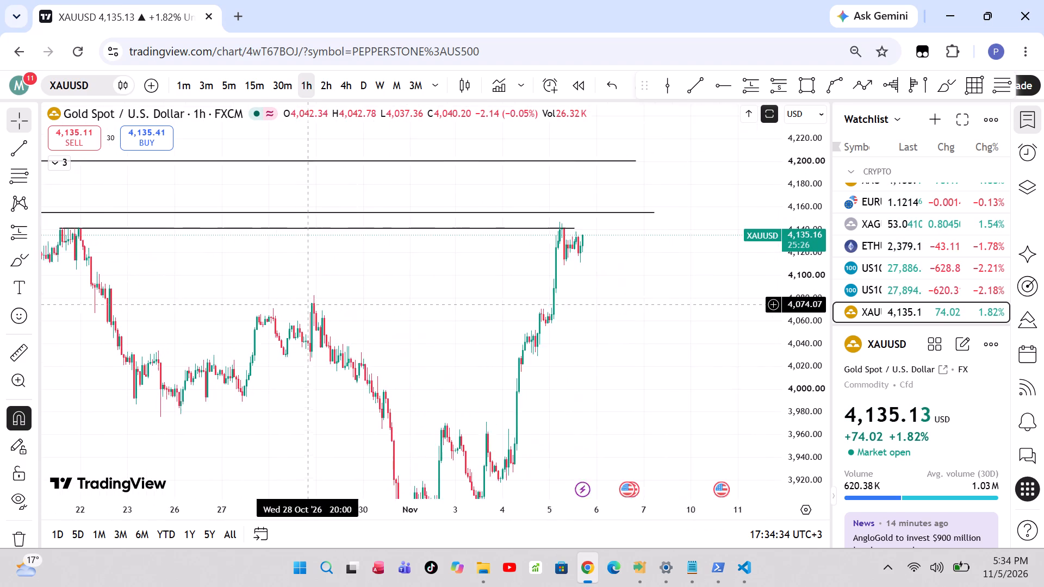
pyautogui.moveTo(296, 305); pyautogui.dragTo(292, 305)
pyautogui.moveTo(807, 359); pyautogui.dragTo(794, 63)
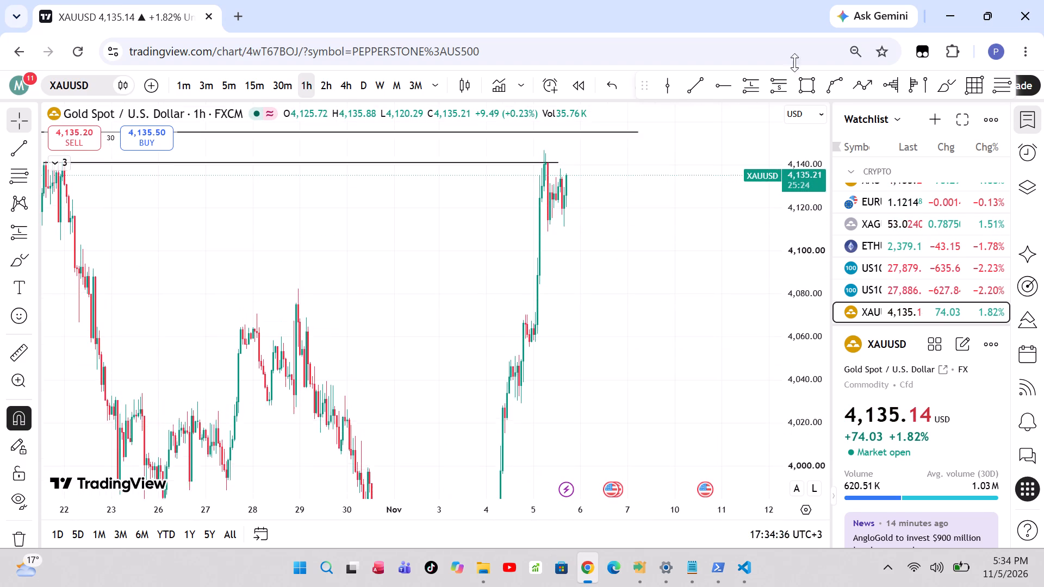
pyautogui.moveTo(794, 63); pyautogui.dragTo(803, 26)
pyautogui.moveTo(667, 186); pyautogui.dragTo(658, 292)
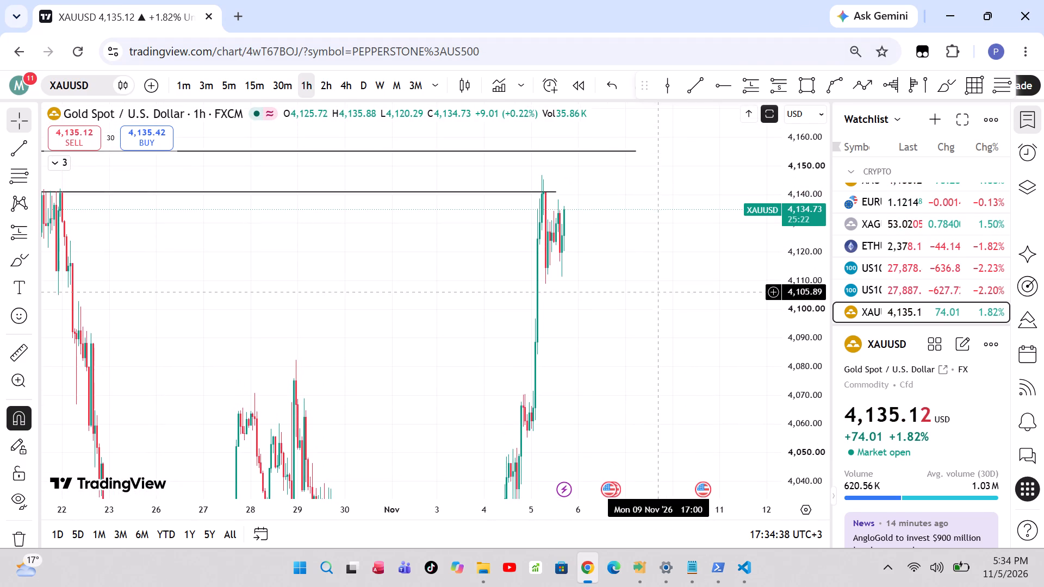
pyautogui.moveTo(563, 117); pyautogui.dragTo(608, 101)
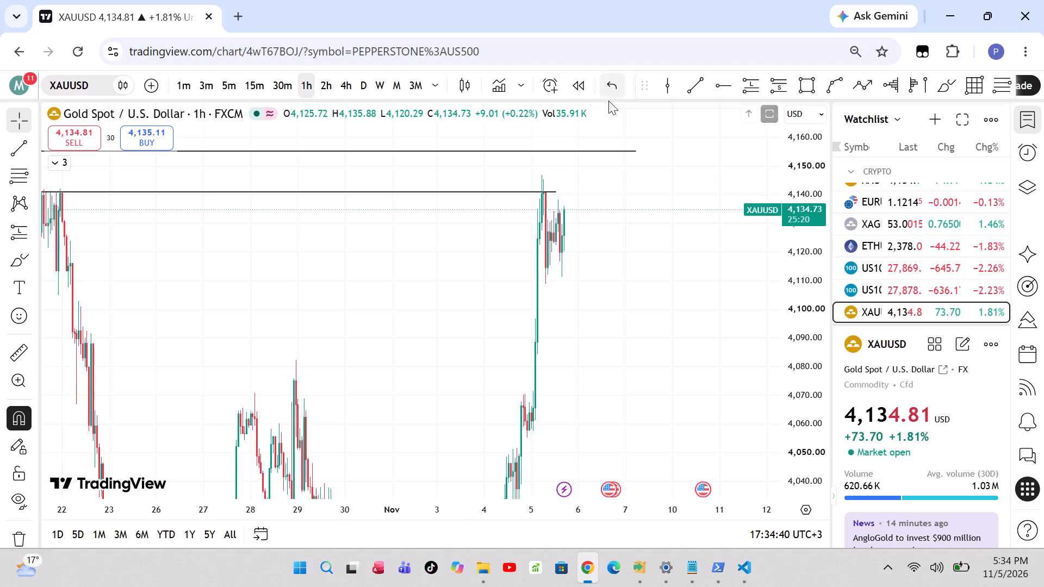
pyautogui.moveTo(608, 101); pyautogui.dragTo(526, 201)
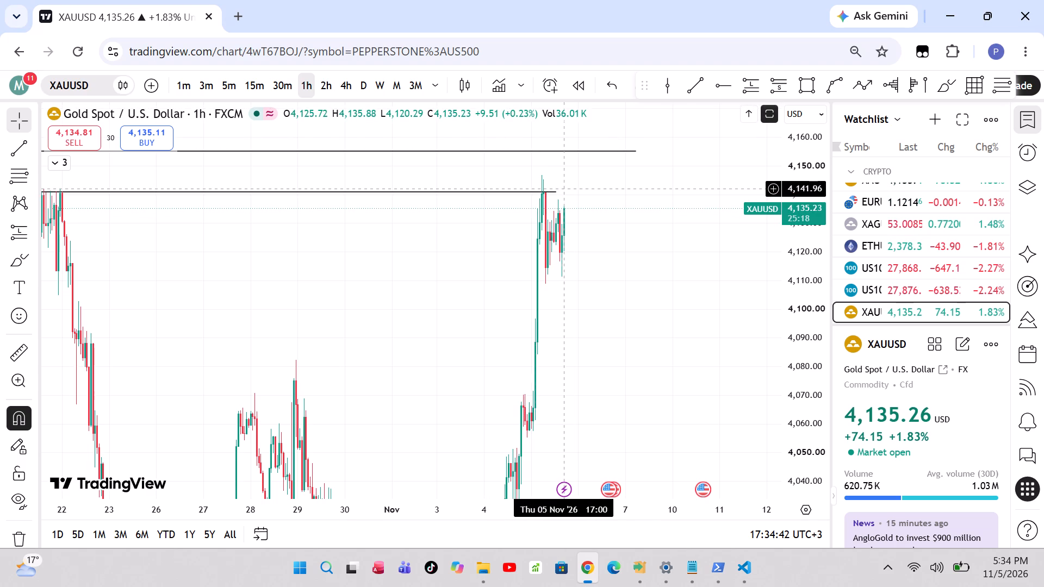
# Measure the price move from the 5 Nov 15:00 candle down and across to 9 Nov 23:00 on the FXCM XAUUSD chart.
pyautogui.keyDown('shift'); pyautogui.moveTo(559, 193); pyautogui.dragTo(531, 189); pyautogui.keyUp('shift')
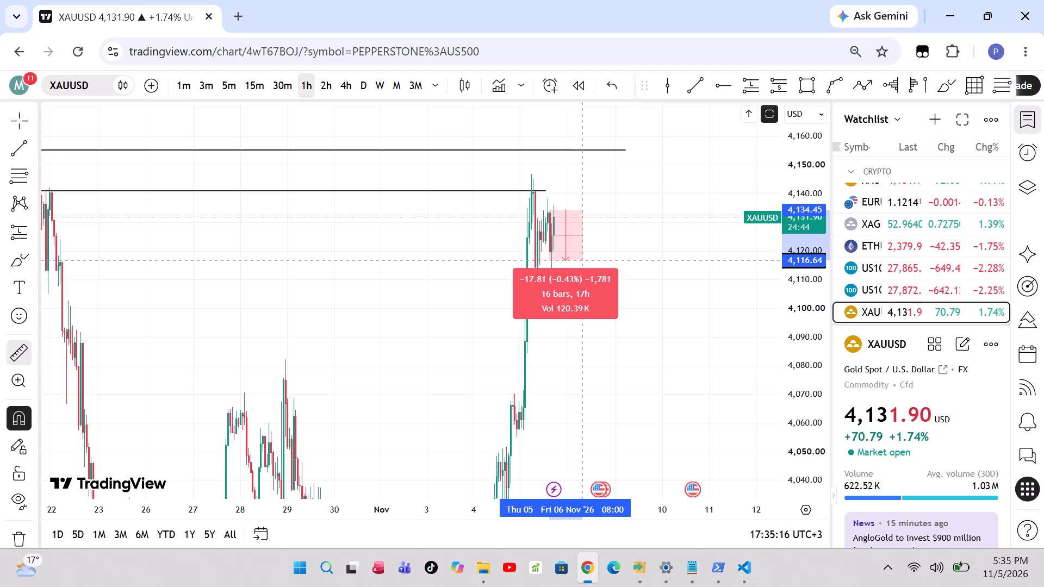
pyautogui.click(661, 250)
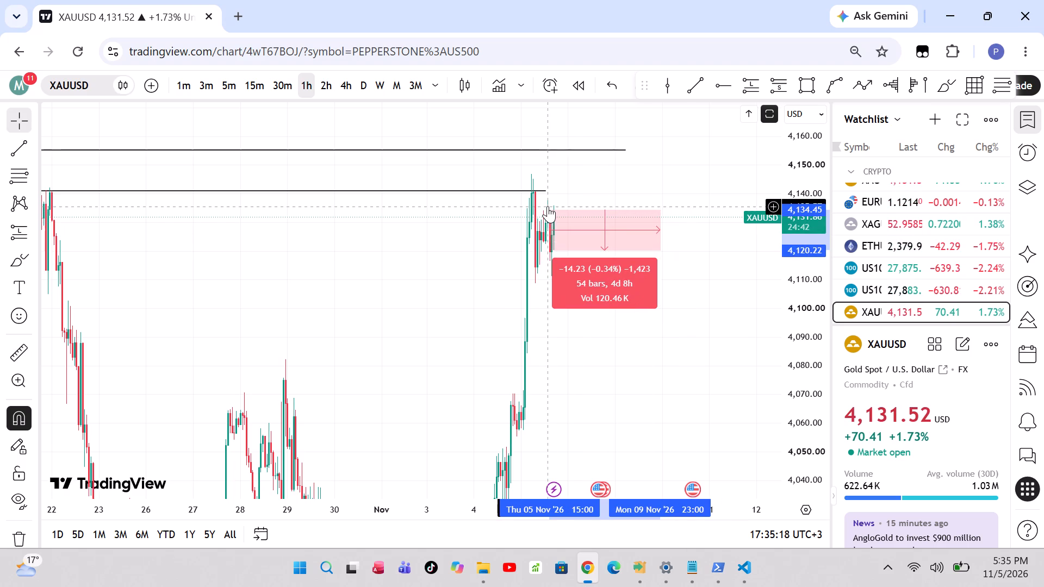
# Shorten the horizontal trend line at 4,140.93 so that it ends at 5 Nov 04:00.
pyautogui.moveTo(543, 186); pyautogui.dragTo(527, 192)
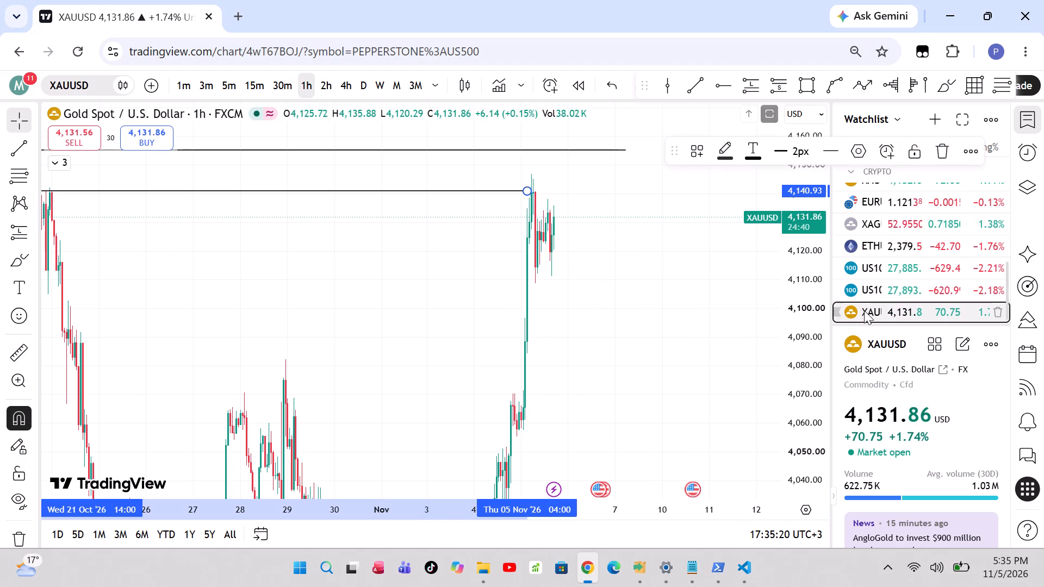
# Switch to US100 on the 1-minute interval and examine the 5 Nov price action between the SMT line and the SSL line.
pyautogui.click(910, 292)
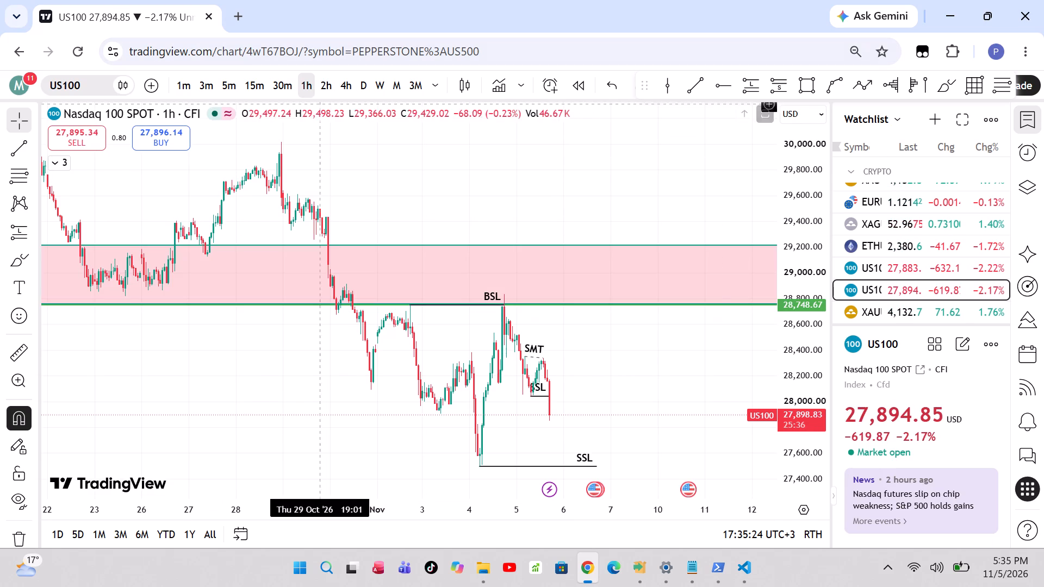
pyautogui.click(246, 77)
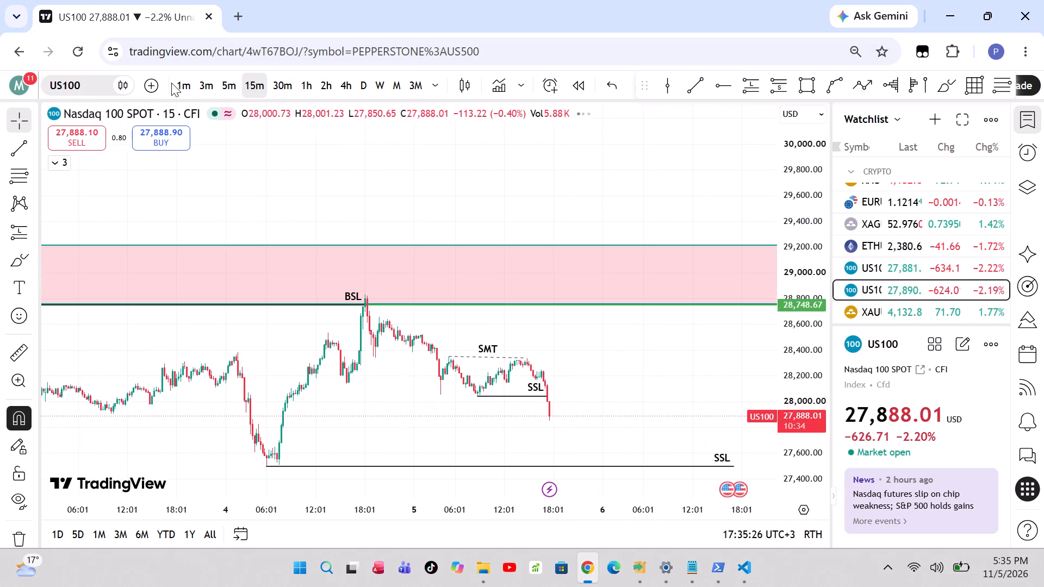
pyautogui.click(171, 83)
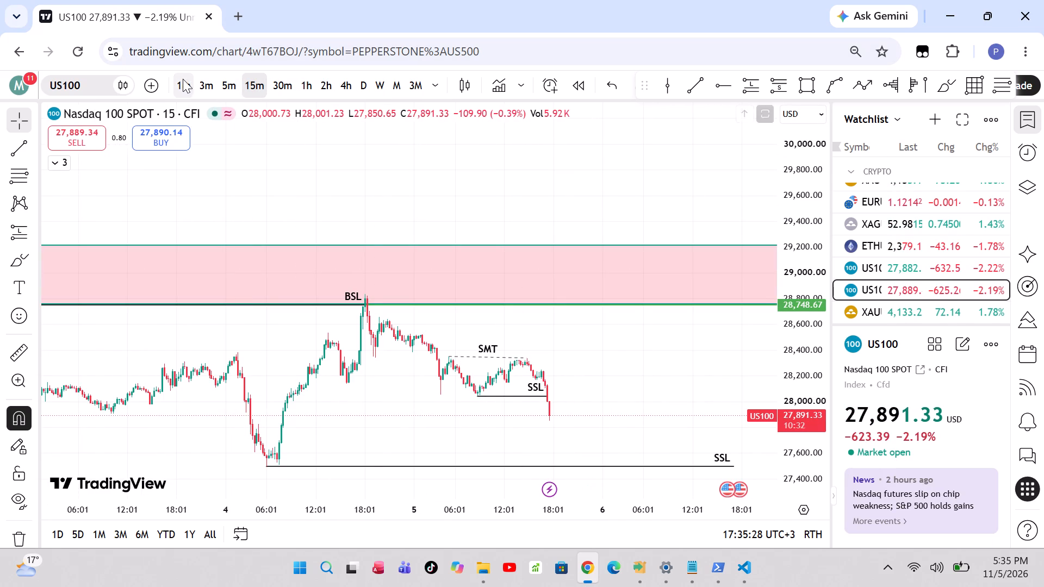
pyautogui.click(185, 85)
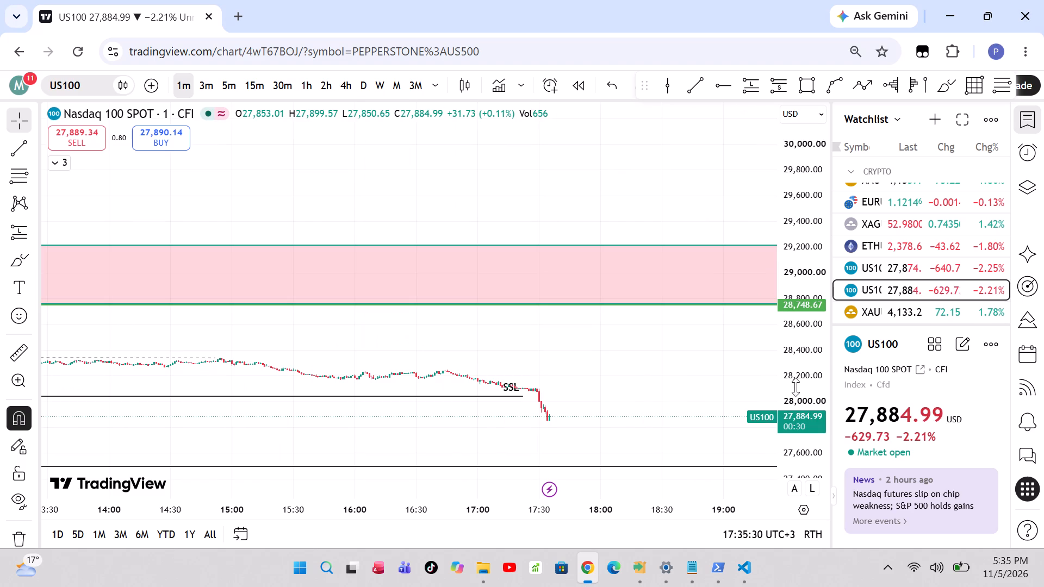
pyautogui.moveTo(800, 416); pyautogui.dragTo(861, 0)
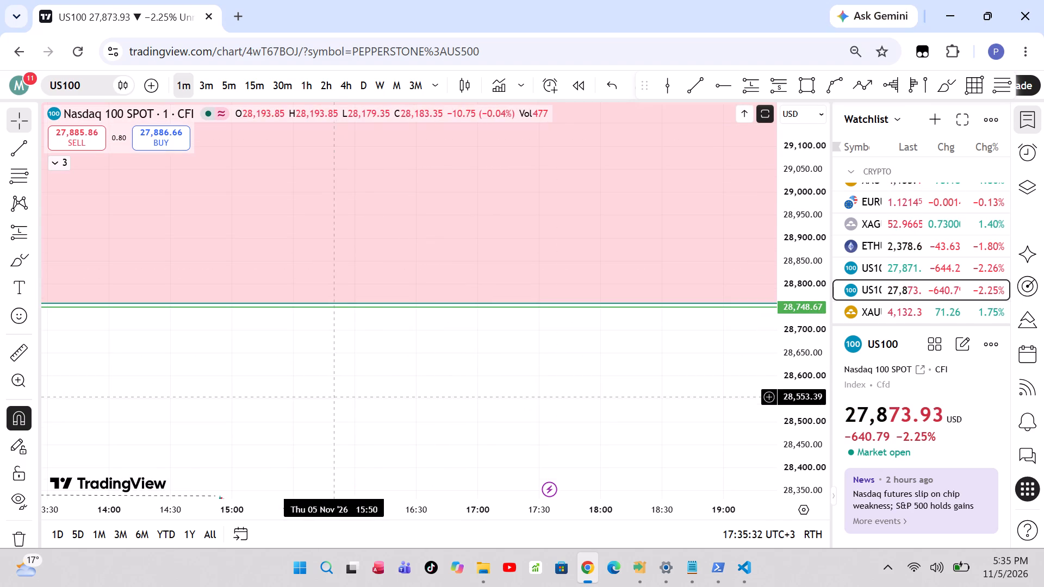
pyautogui.moveTo(334, 397); pyautogui.dragTo(835, 26)
pyautogui.moveTo(707, 216); pyautogui.dragTo(355, 307)
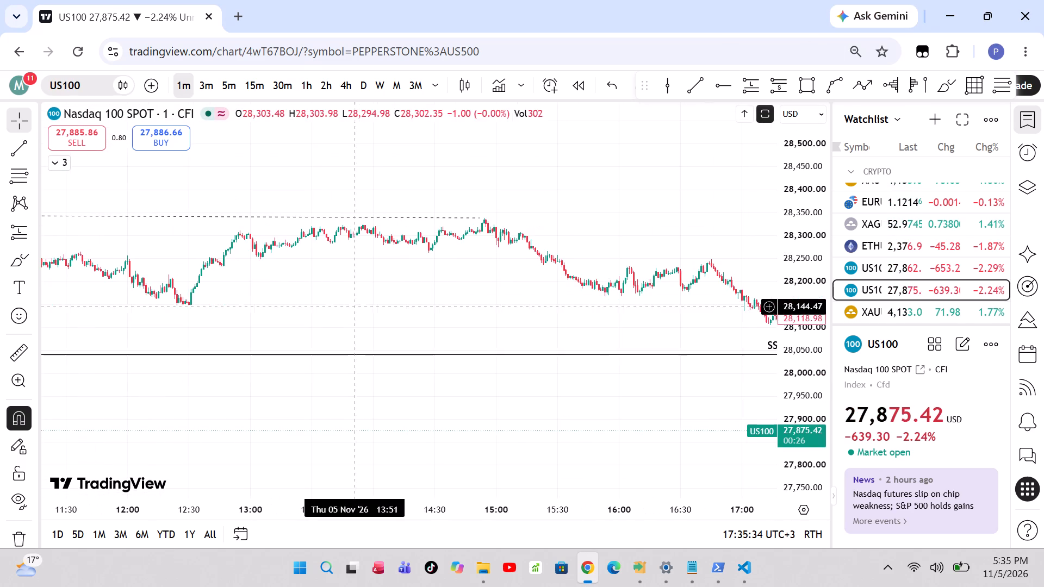
pyautogui.moveTo(791, 405); pyautogui.dragTo(846, 1)
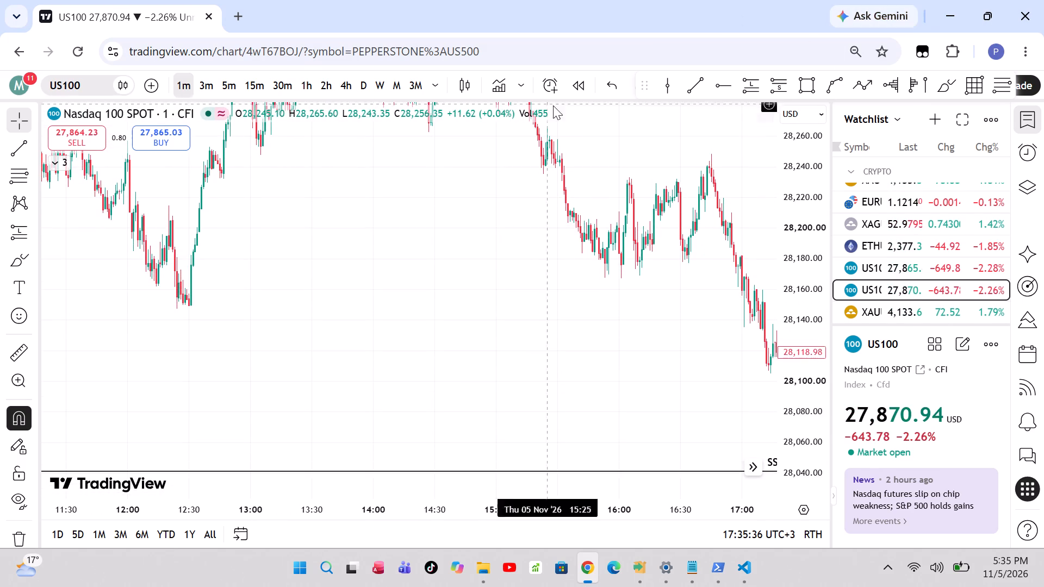
pyautogui.moveTo(655, 191); pyautogui.dragTo(437, 301)
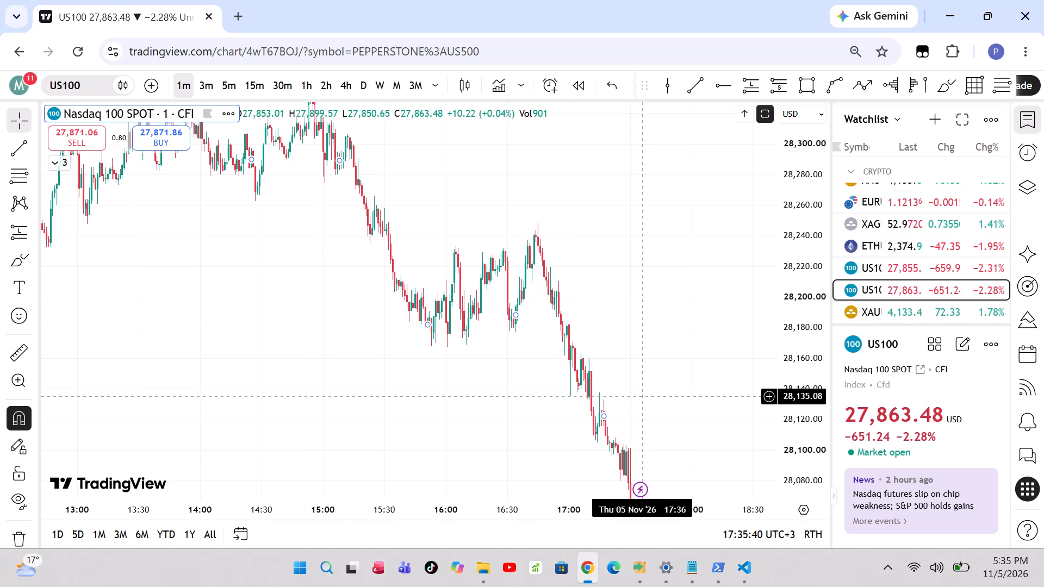
pyautogui.moveTo(642, 397); pyautogui.dragTo(361, 292)
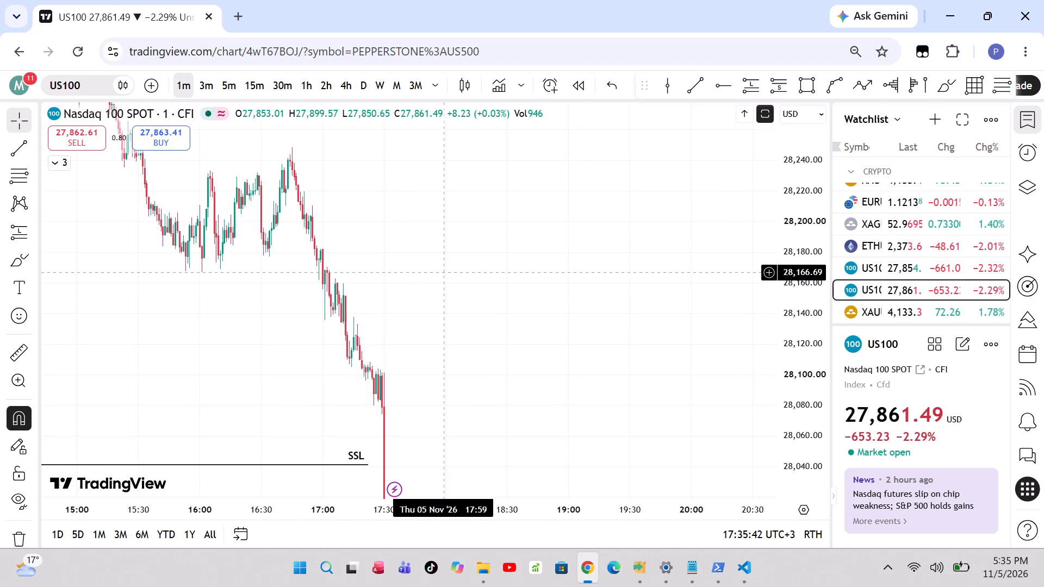
pyautogui.moveTo(443, 272); pyautogui.dragTo(732, 321)
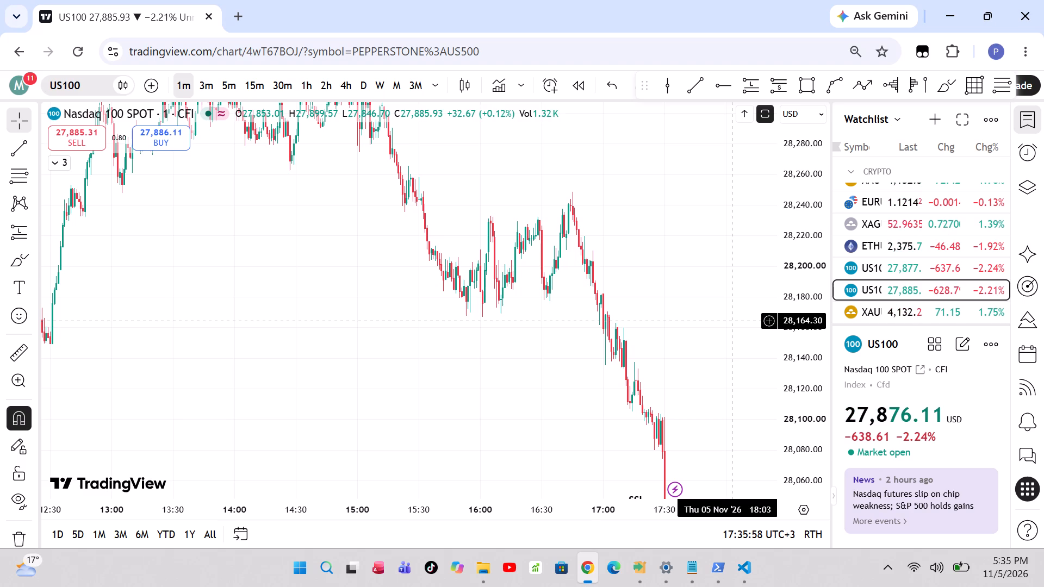
pyautogui.moveTo(565, 175); pyautogui.dragTo(656, 260)
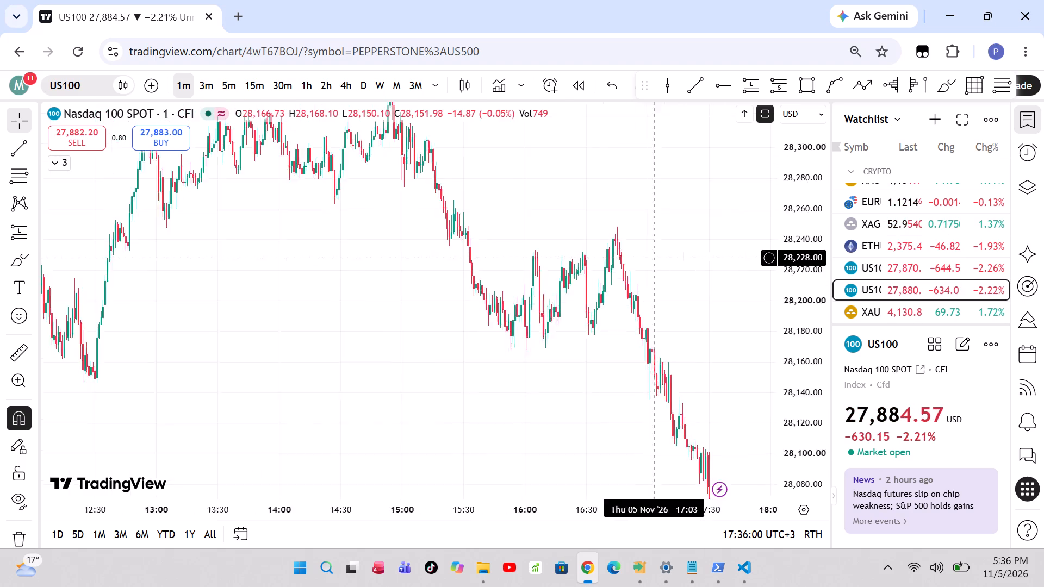
pyautogui.moveTo(656, 260); pyautogui.dragTo(731, 398)
# Draw a horizontal trend line at 28,323.23 from 5 Nov 13:55 to 14:54 and apply the BSL drawing template.
pyautogui.click(695, 83)
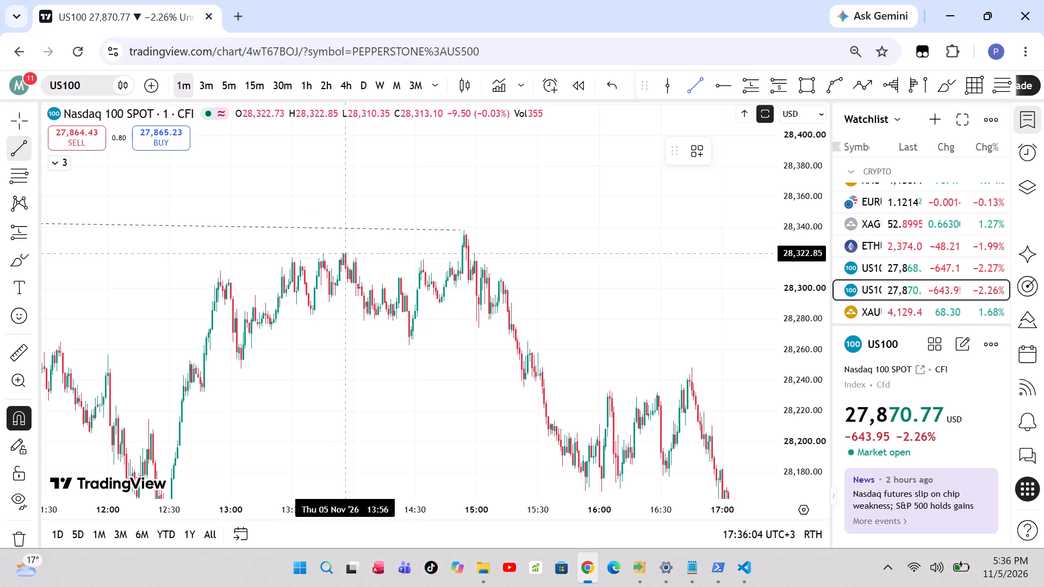
pyautogui.moveTo(344, 247); pyautogui.dragTo(465, 274)
pyautogui.keyDown('shift'); pyautogui.click(465, 274); pyautogui.keyUp('shift')
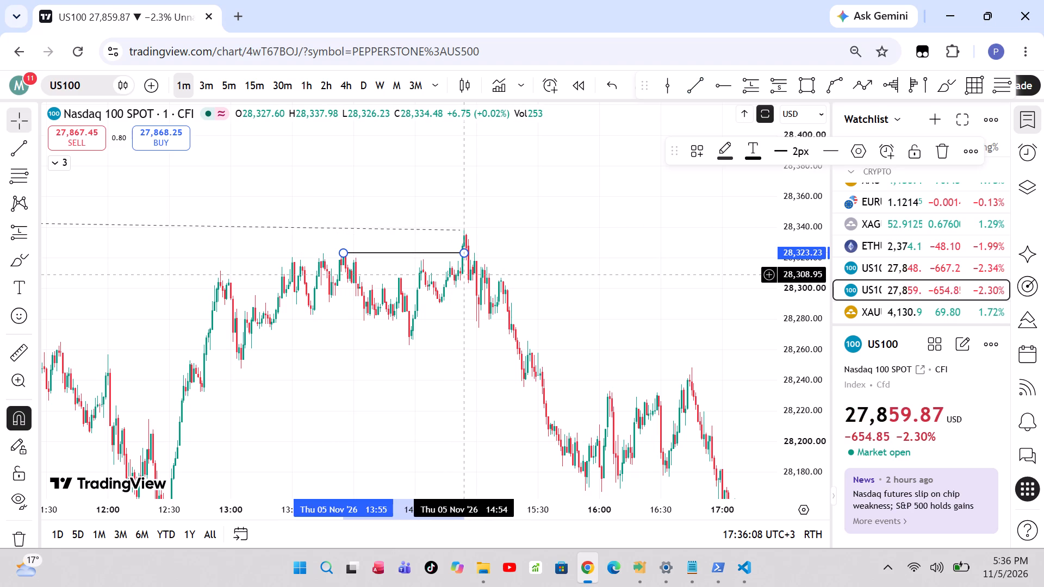
pyautogui.click(697, 146)
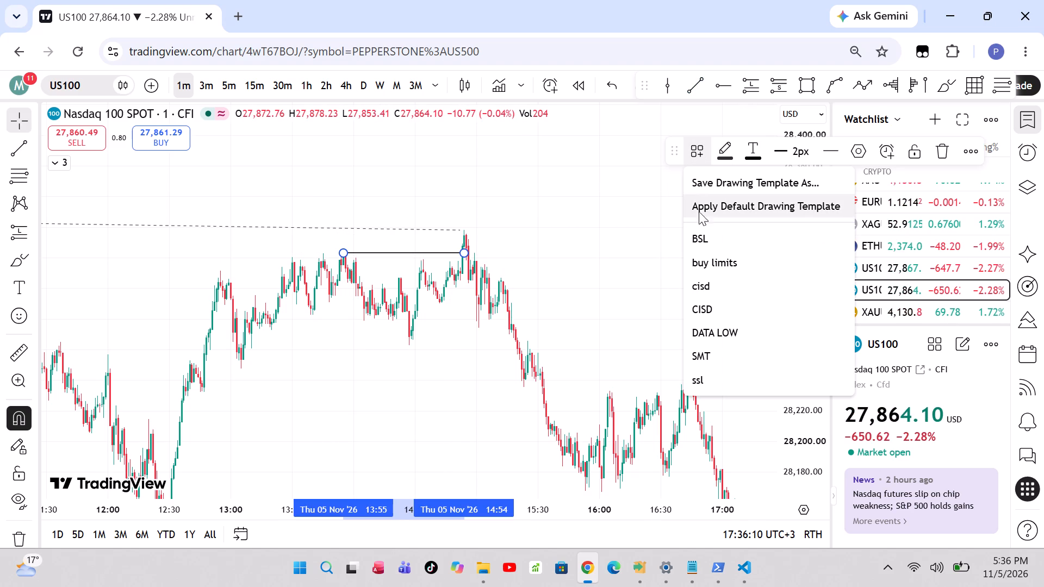
pyautogui.click(714, 240)
# Start placing a short position on the US100 1-minute chart.
pyautogui.click(772, 85)
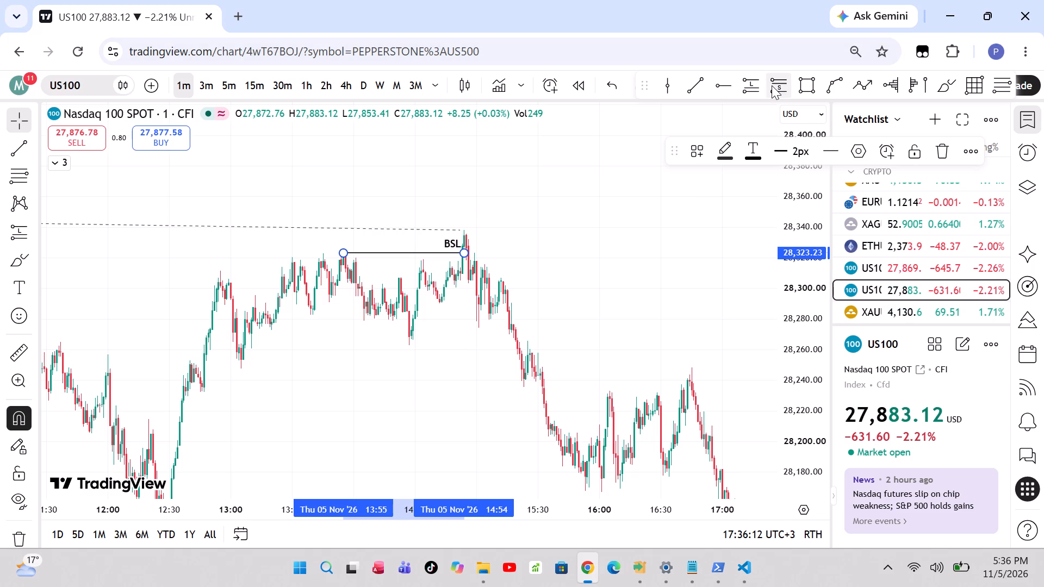
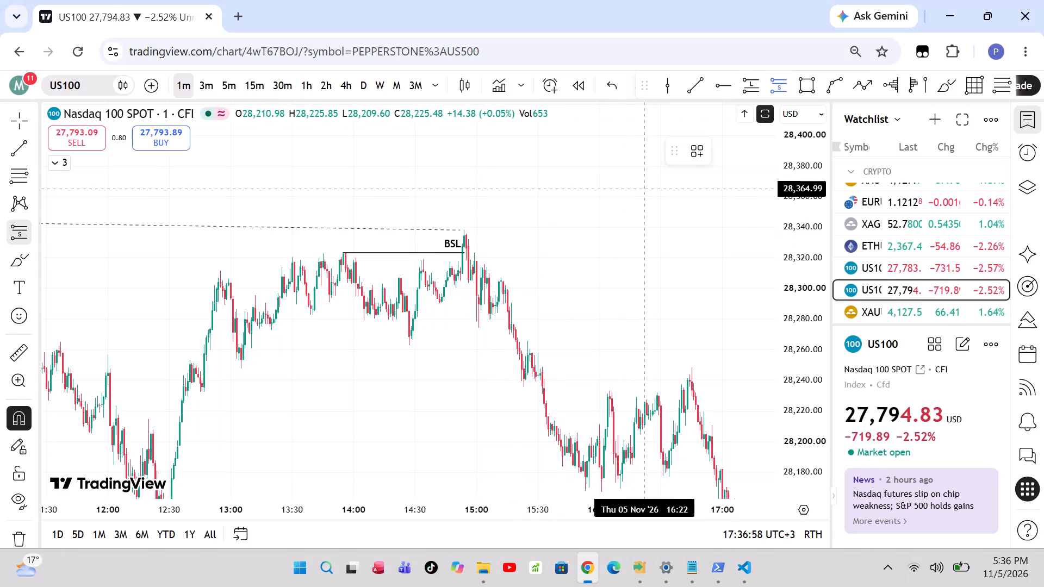
# Place the short position on the sell-off from 5 Nov 14:55 to 15:49, with entry at 28,307.52 and stop at 28,342.96.
pyautogui.moveTo(643, 191); pyautogui.dragTo(486, 76)
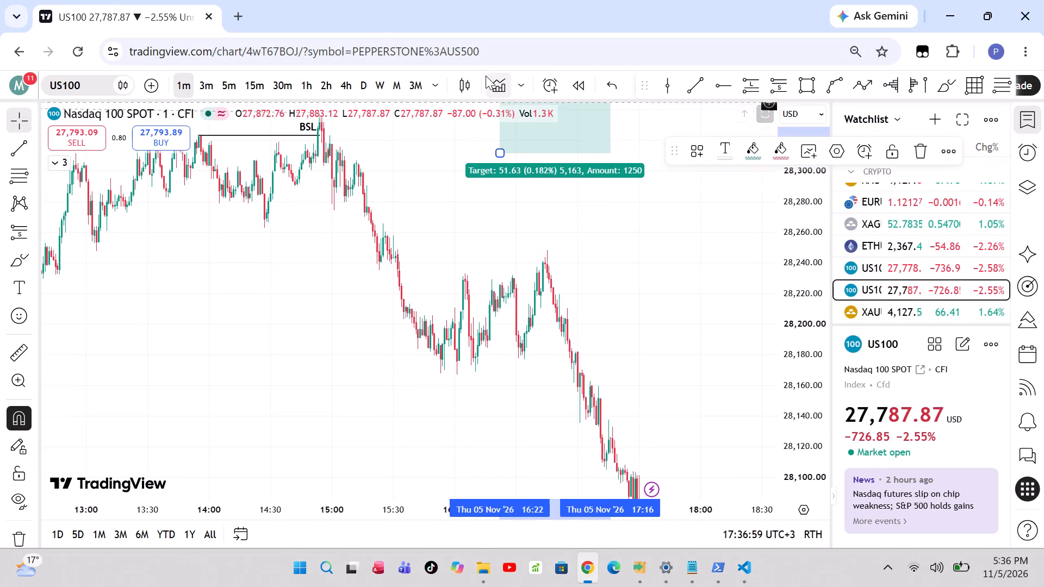
pyautogui.moveTo(469, 223); pyautogui.dragTo(638, 402)
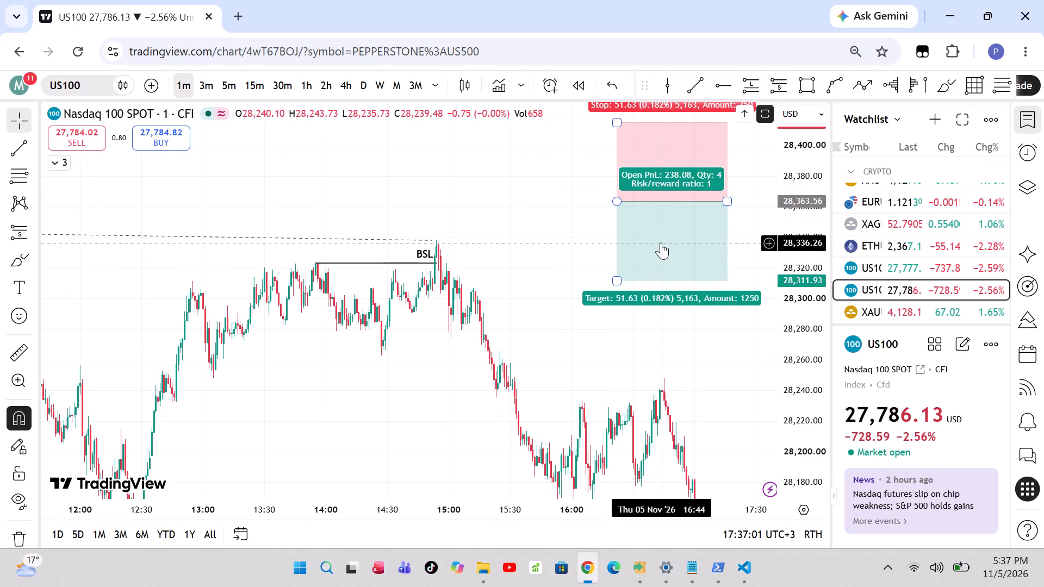
pyautogui.moveTo(661, 242); pyautogui.dragTo(483, 330)
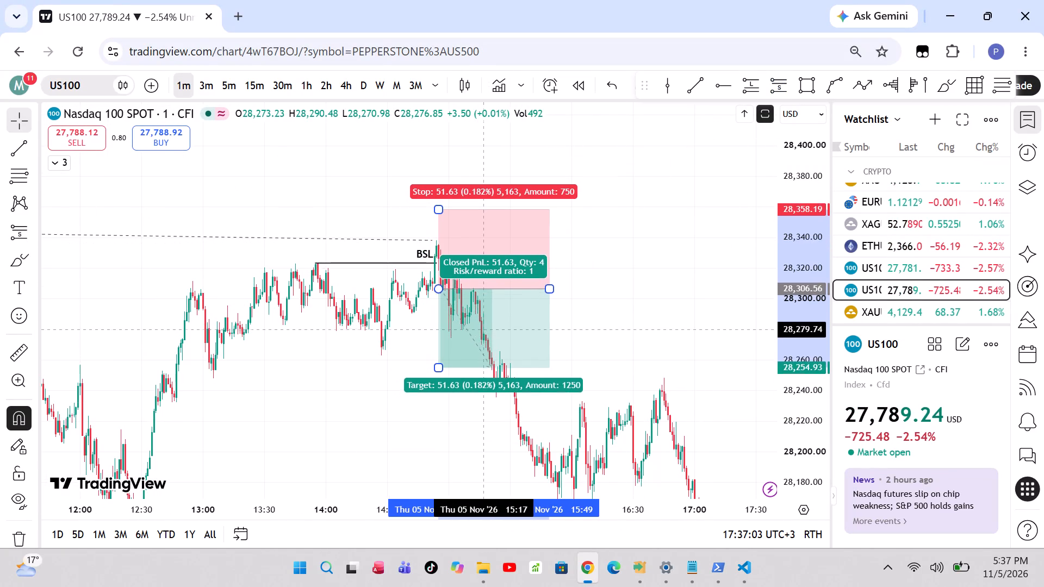
pyautogui.moveTo(483, 330); pyautogui.dragTo(483, 328)
pyautogui.moveTo(438, 209); pyautogui.dragTo(485, 248)
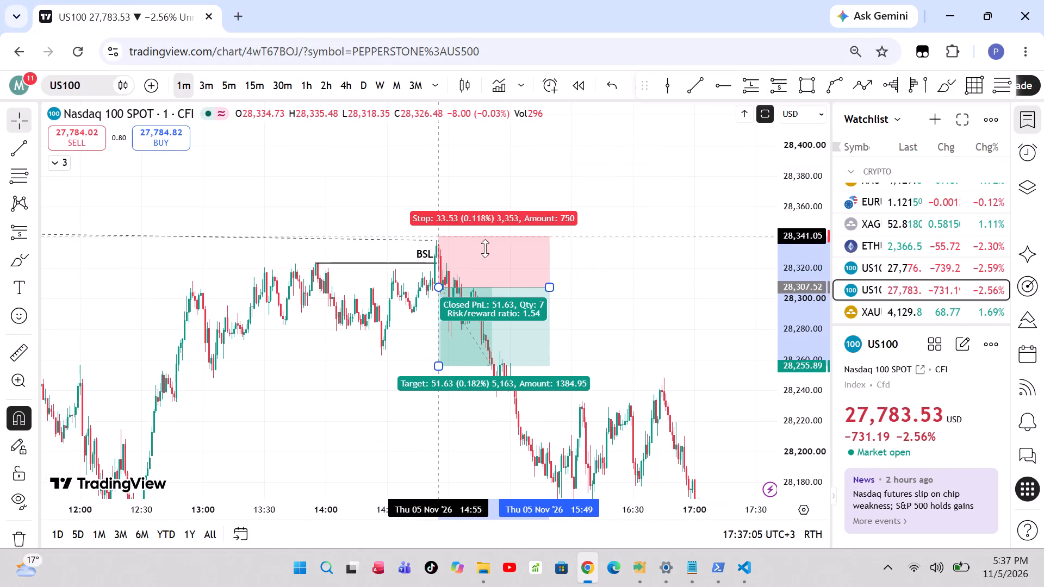
pyautogui.moveTo(485, 248); pyautogui.dragTo(499, 238)
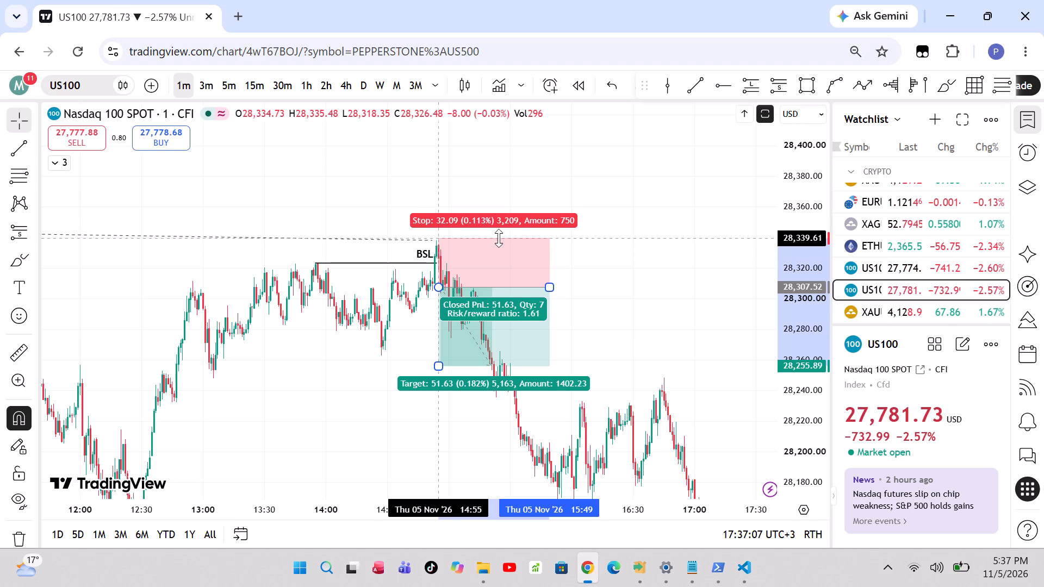
pyautogui.moveTo(499, 238); pyautogui.dragTo(501, 233)
pyautogui.click(501, 233)
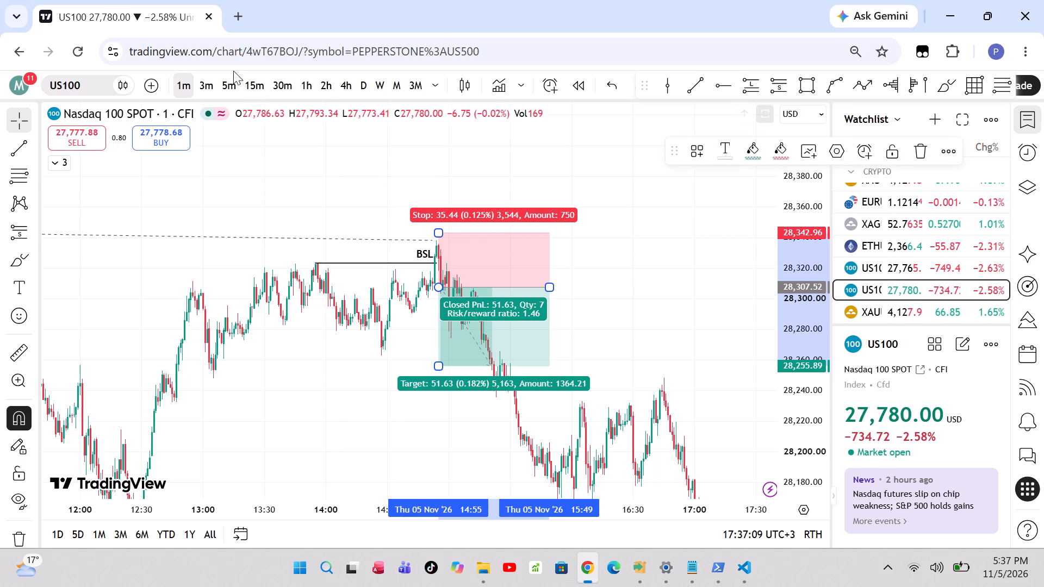
# On the 15-minute interval, extend the short position's target to 27,492.30 at the lower SSL line and widen it to late 5 Nov.
pyautogui.click(244, 82)
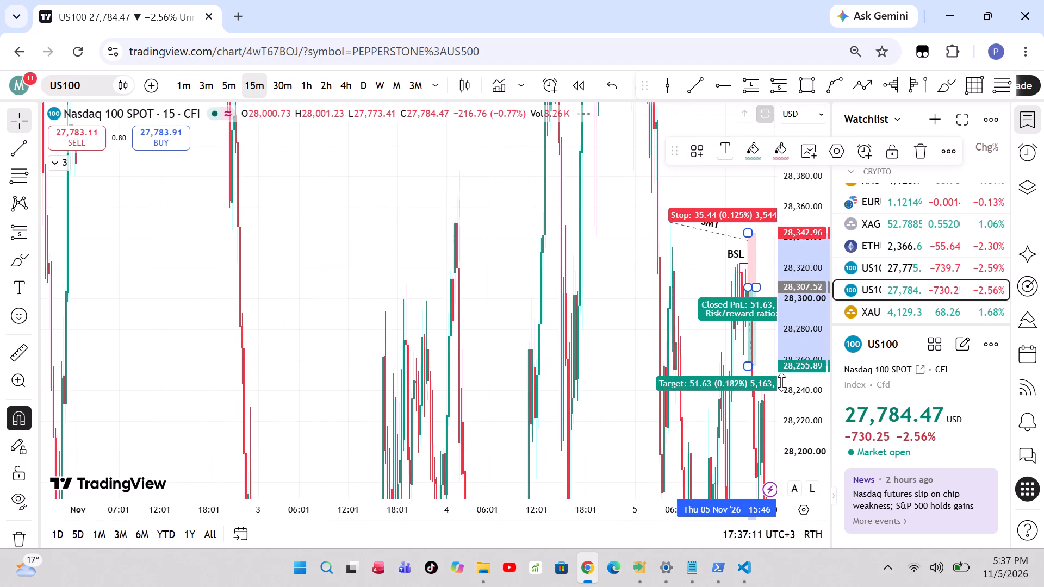
pyautogui.moveTo(781, 382); pyautogui.dragTo(781, 504)
pyautogui.moveTo(732, 415); pyautogui.dragTo(417, 327)
pyautogui.moveTo(794, 341); pyautogui.dragTo(781, 411)
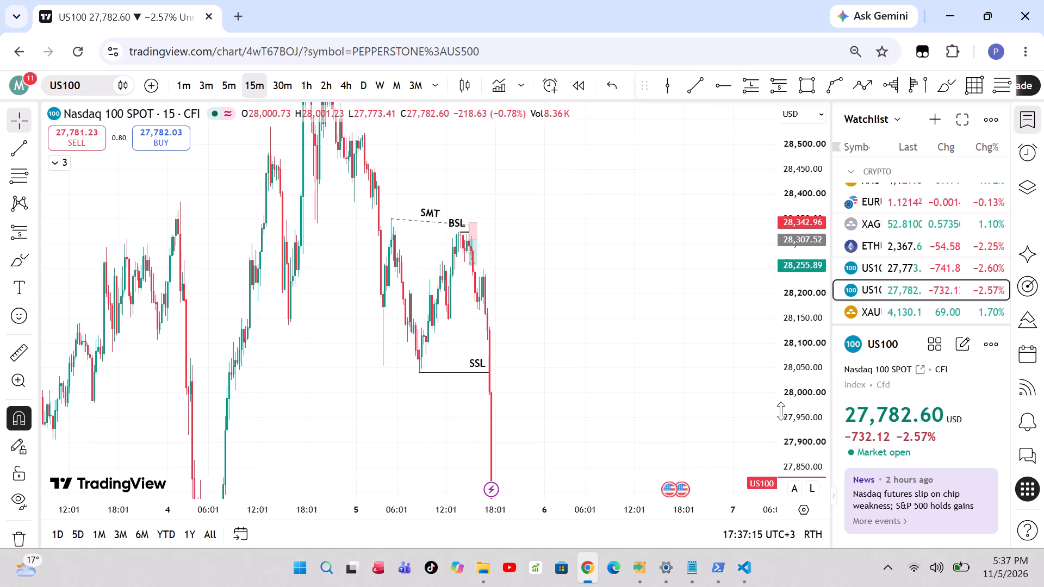
pyautogui.moveTo(781, 411); pyautogui.dragTo(775, 511)
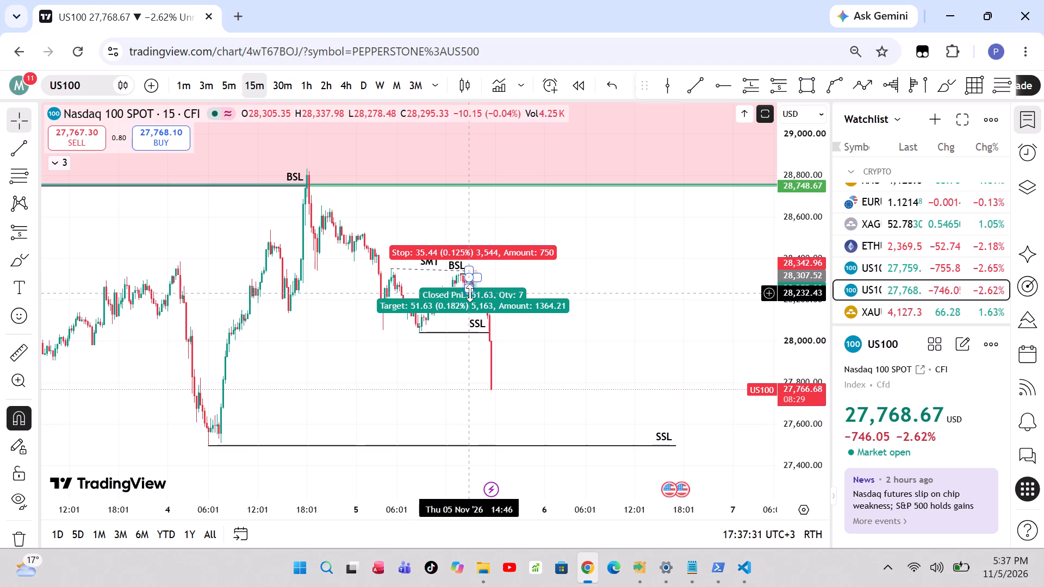
pyautogui.moveTo(470, 293); pyautogui.dragTo(507, 446)
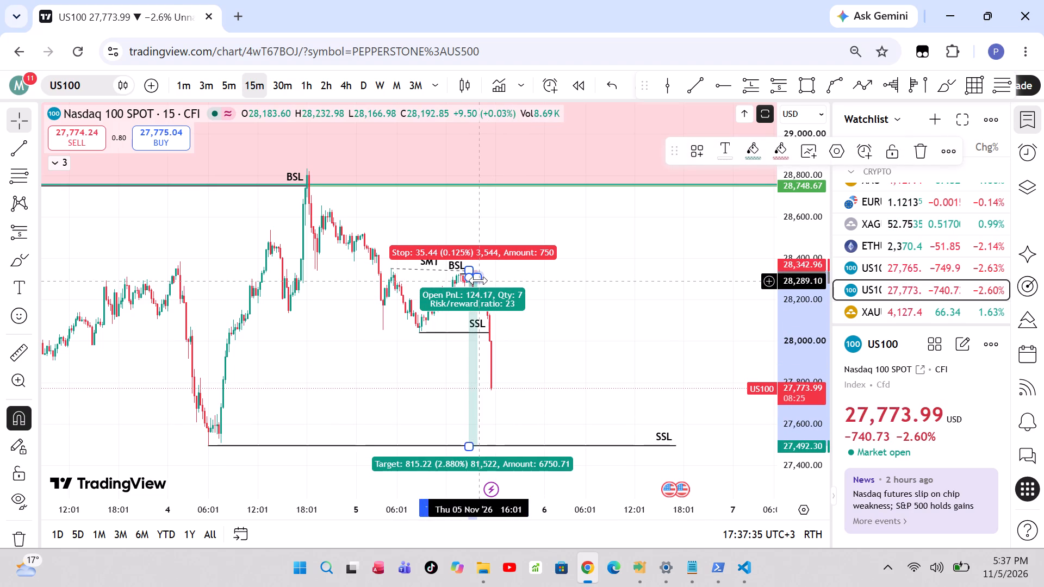
pyautogui.moveTo(478, 280); pyautogui.dragTo(534, 307)
pyautogui.click(588, 336)
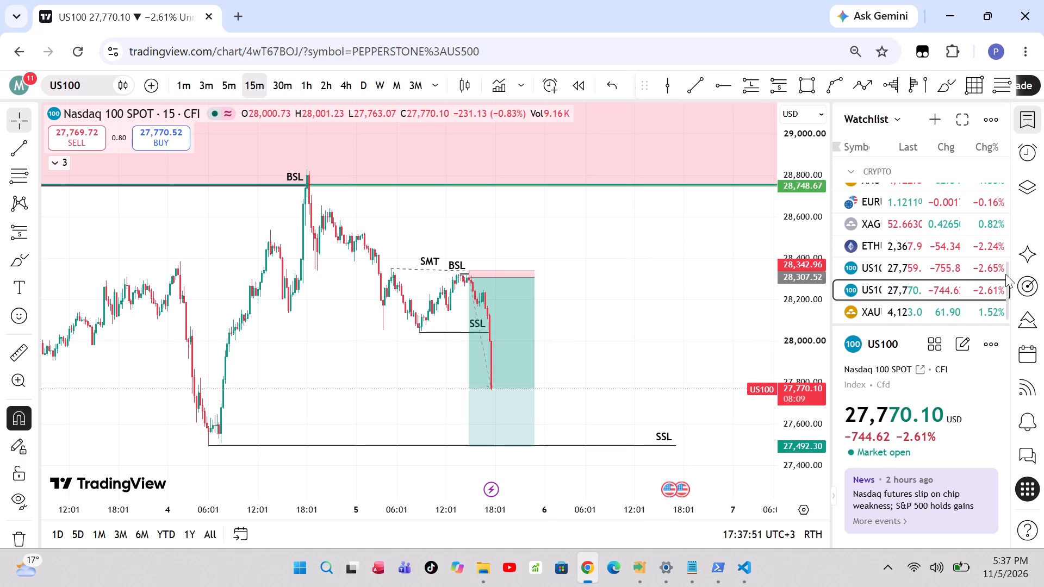
# Add the CRYPTO spot symbol BTCUSD to the watchlist and open its chart.
pyautogui.click(926, 115)
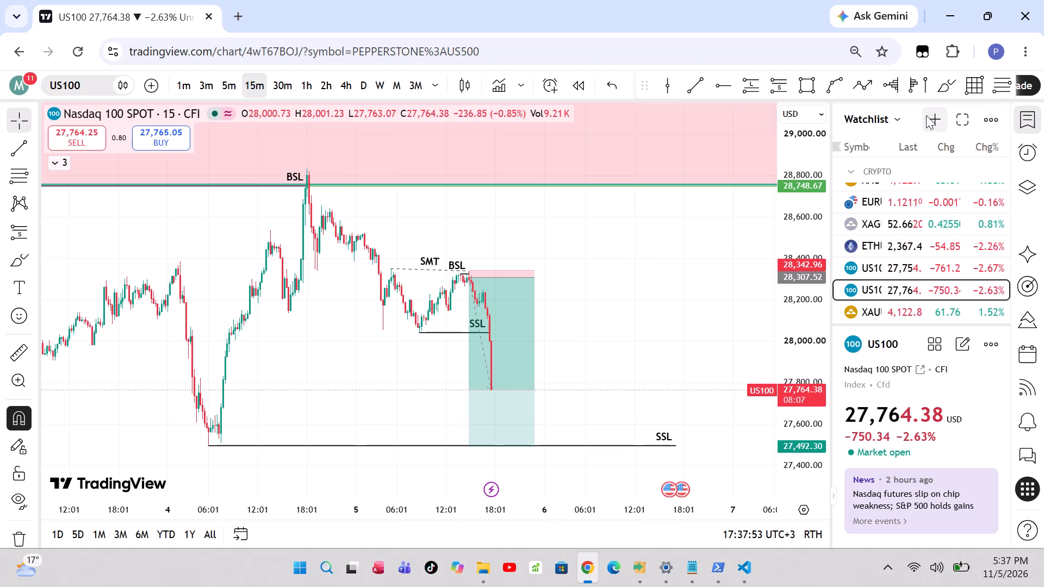
pyautogui.write('BT')
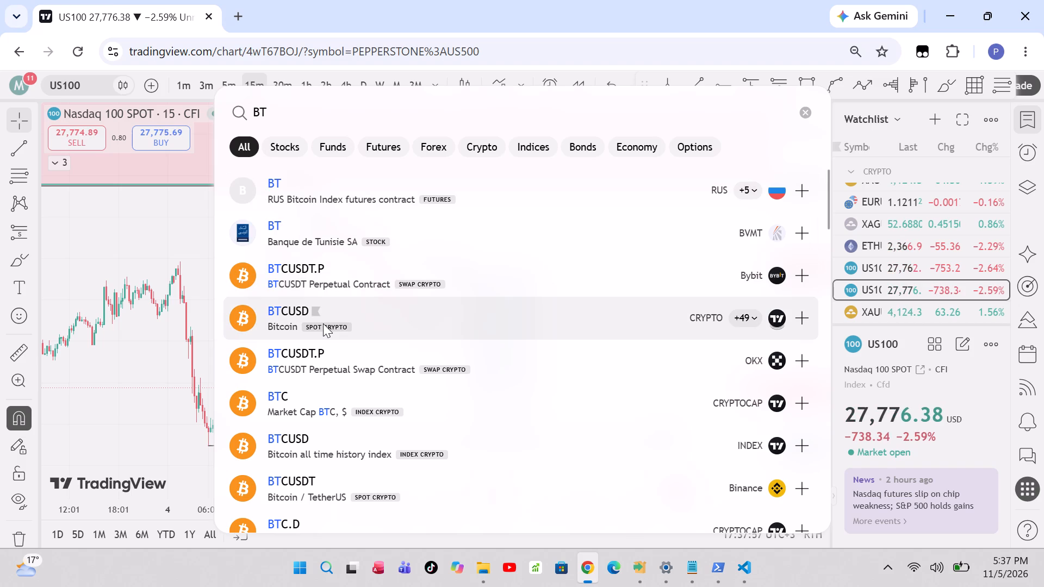
pyautogui.click(323, 323)
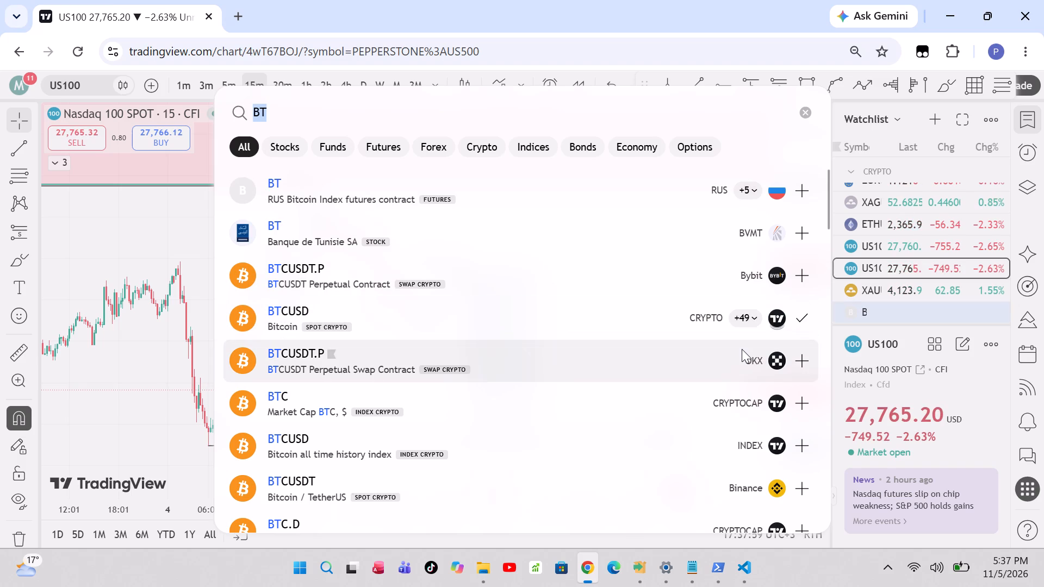
pyautogui.click(898, 309)
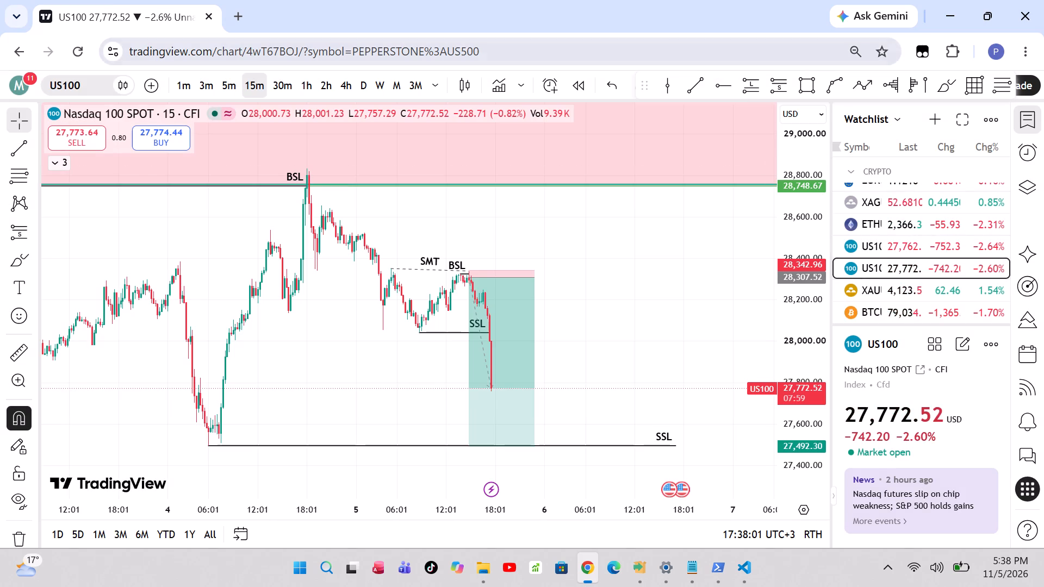
pyautogui.click(887, 313)
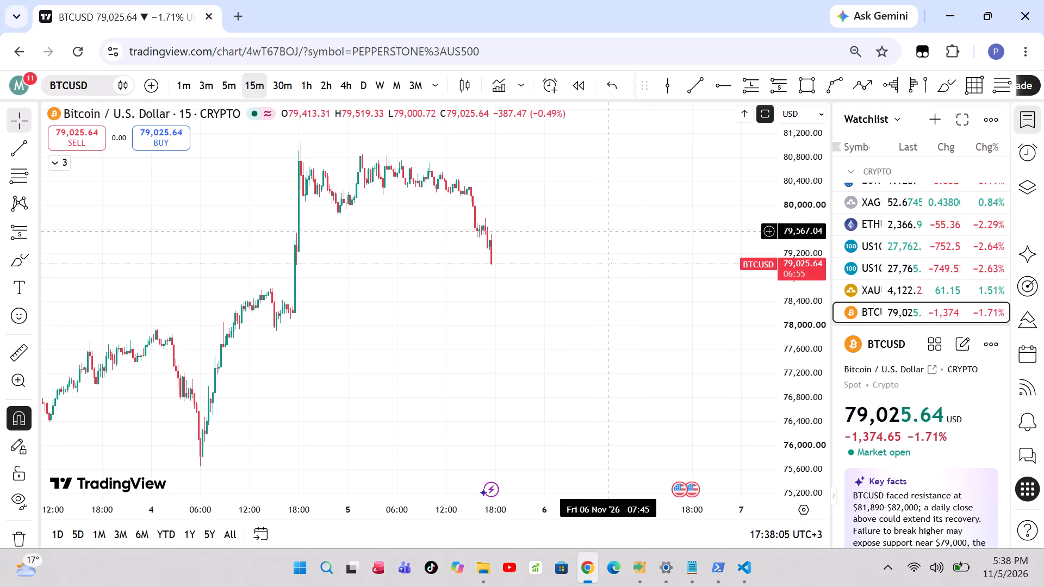
# On the BTCUSD 1-hour chart, draw a horizontal trend line at 76,151.78 from 30 Oct 21:00 to 4 Nov 05:00 with the ssl template.
pyautogui.moveTo(608, 231); pyautogui.dragTo(710, 252)
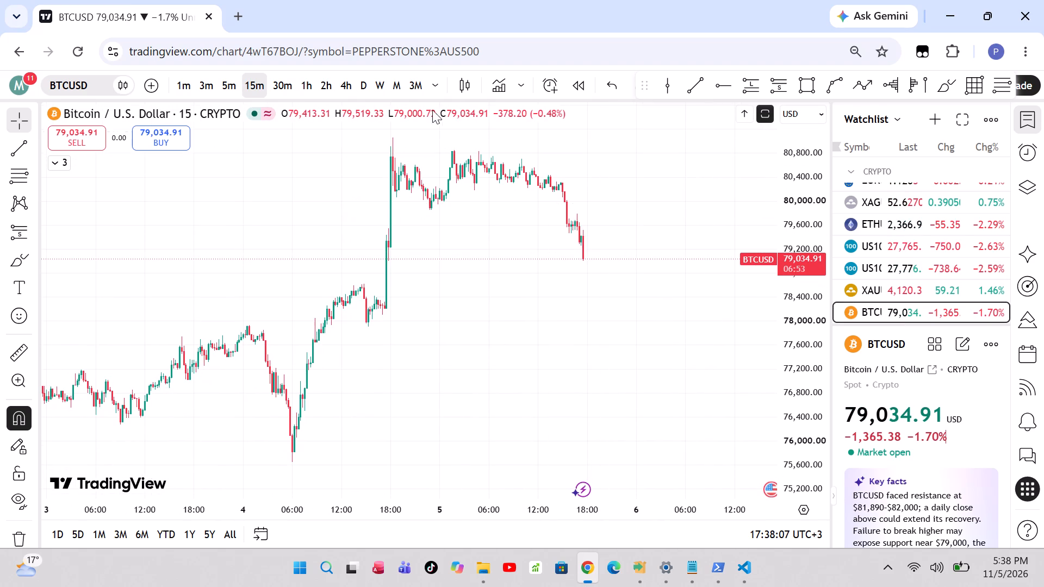
pyautogui.click(307, 76)
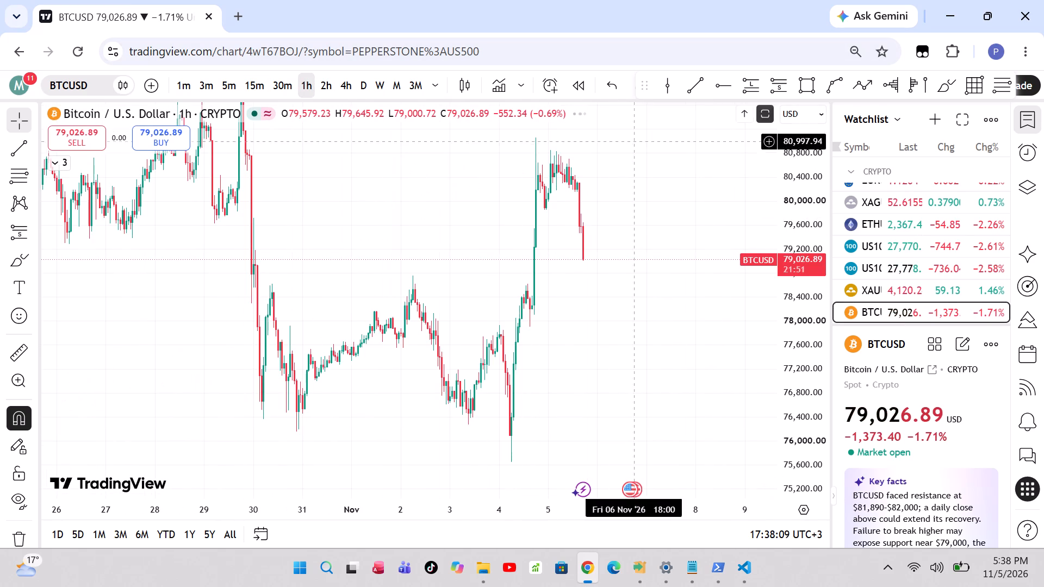
pyautogui.click(703, 92)
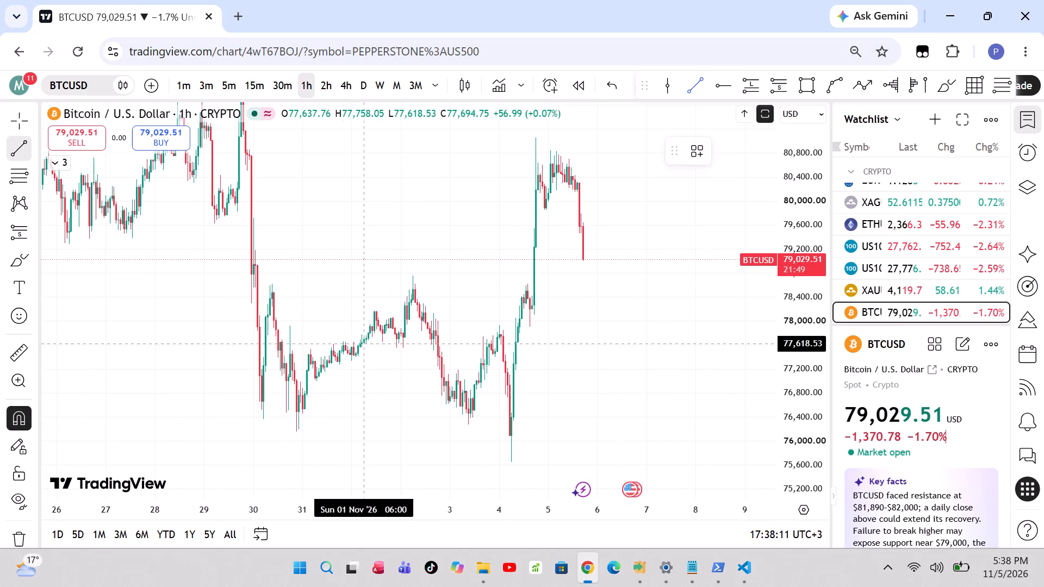
pyautogui.click(296, 440)
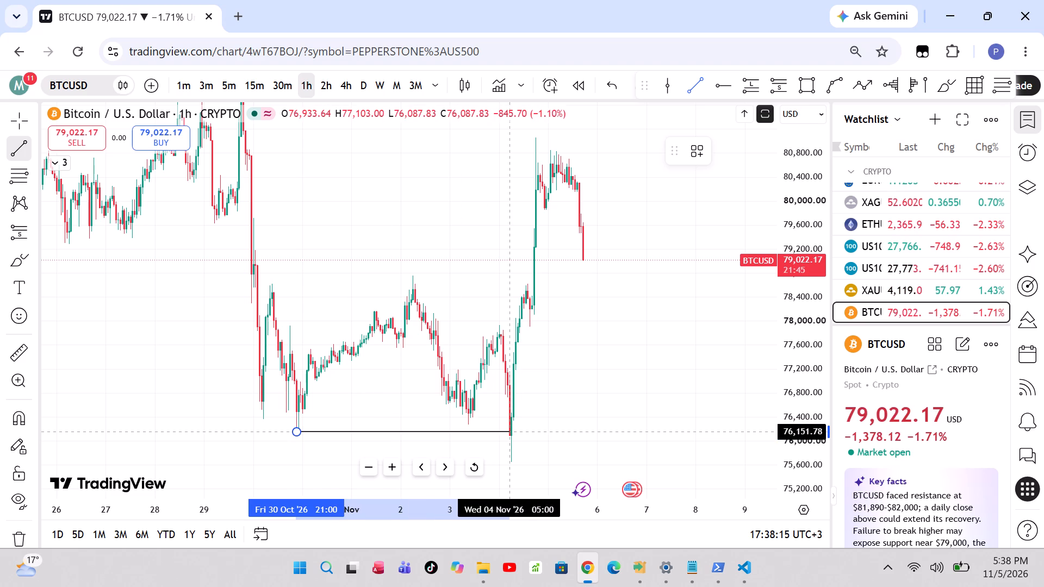
pyautogui.keyDown('shift'); pyautogui.click(510, 458); pyautogui.keyUp('shift')
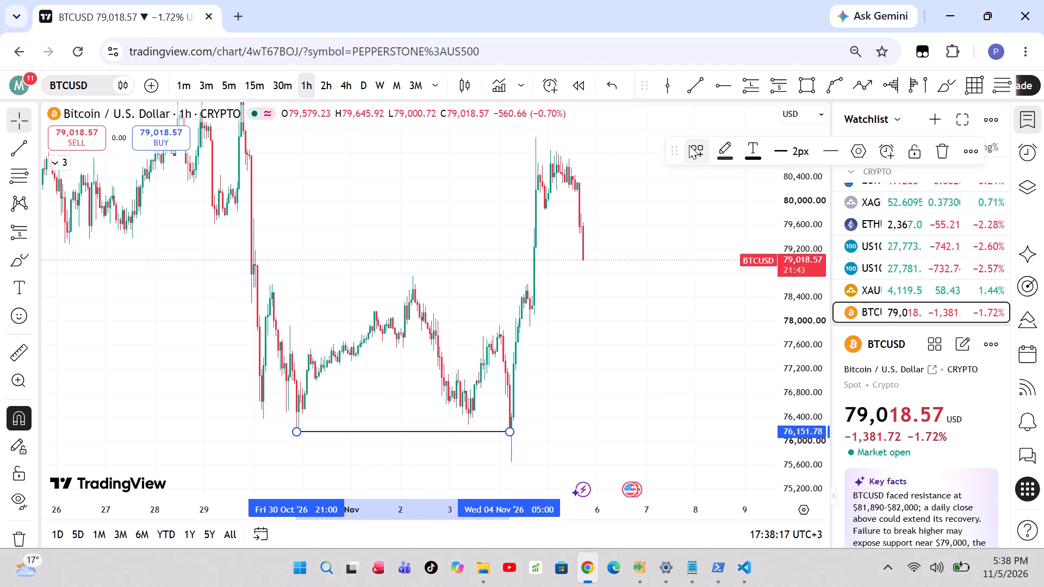
pyautogui.click(689, 145)
pyautogui.click(707, 388)
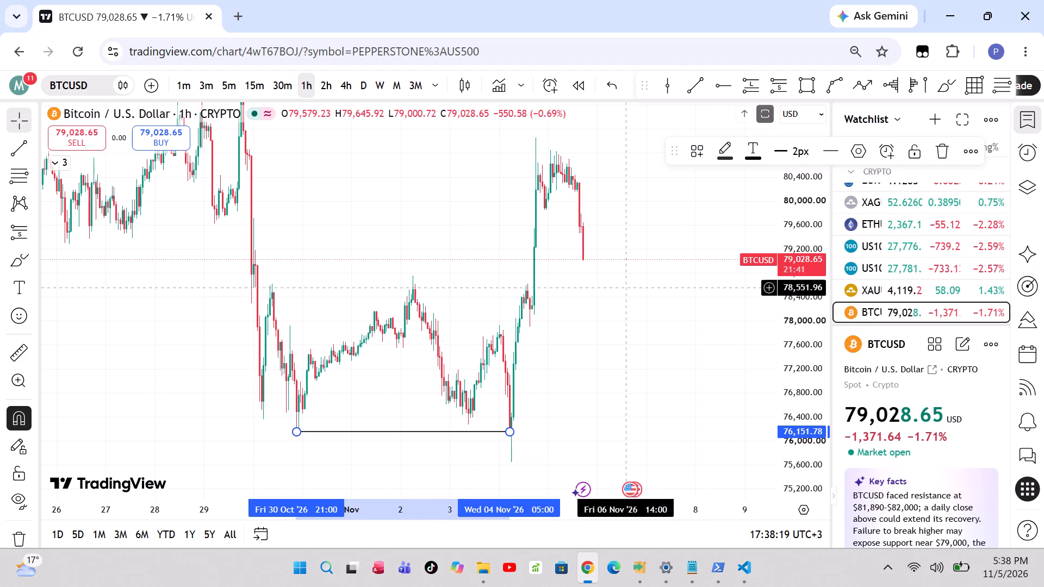
# Draw a horizontal trend line at 81,890.72 from 29 Oct 20:00 to 7 Nov 09:00 and apply the BSL drawing template.
pyautogui.moveTo(634, 236); pyautogui.dragTo(645, 334)
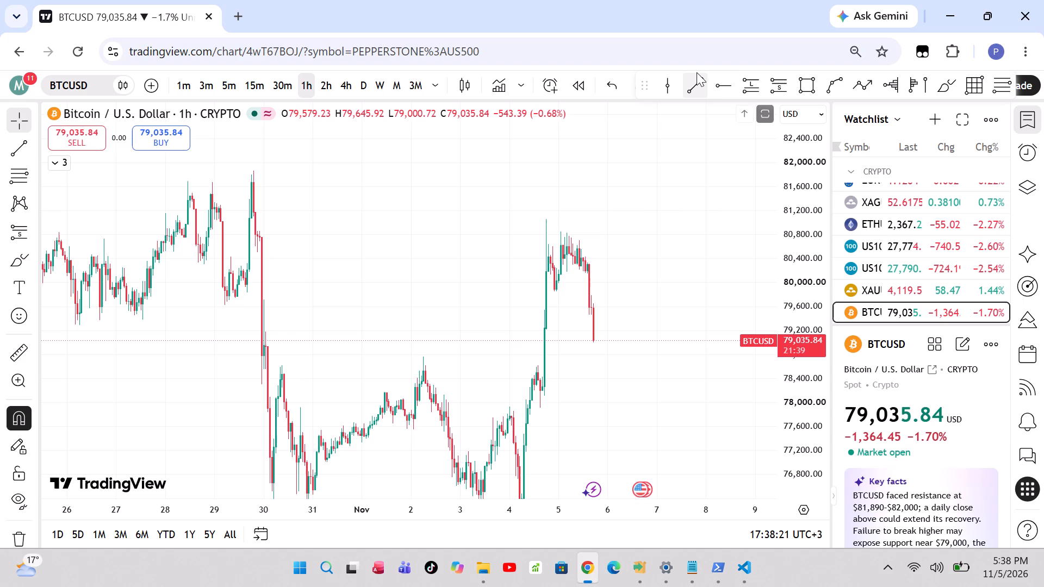
pyautogui.click(697, 72)
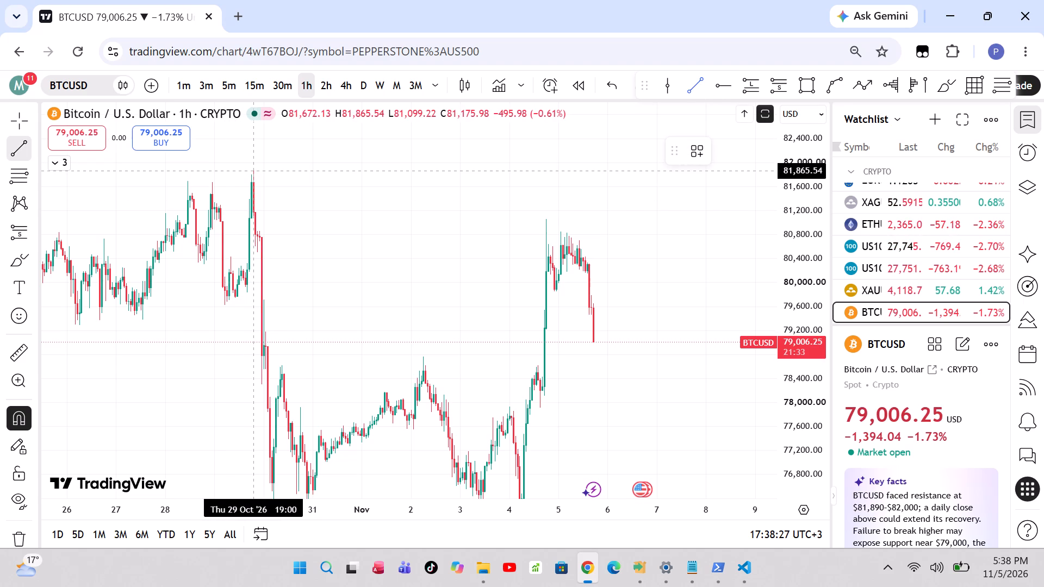
pyautogui.moveTo(255, 169); pyautogui.dragTo(571, 252)
pyautogui.keyDown('shift'); pyautogui.click(676, 279); pyautogui.keyUp('shift')
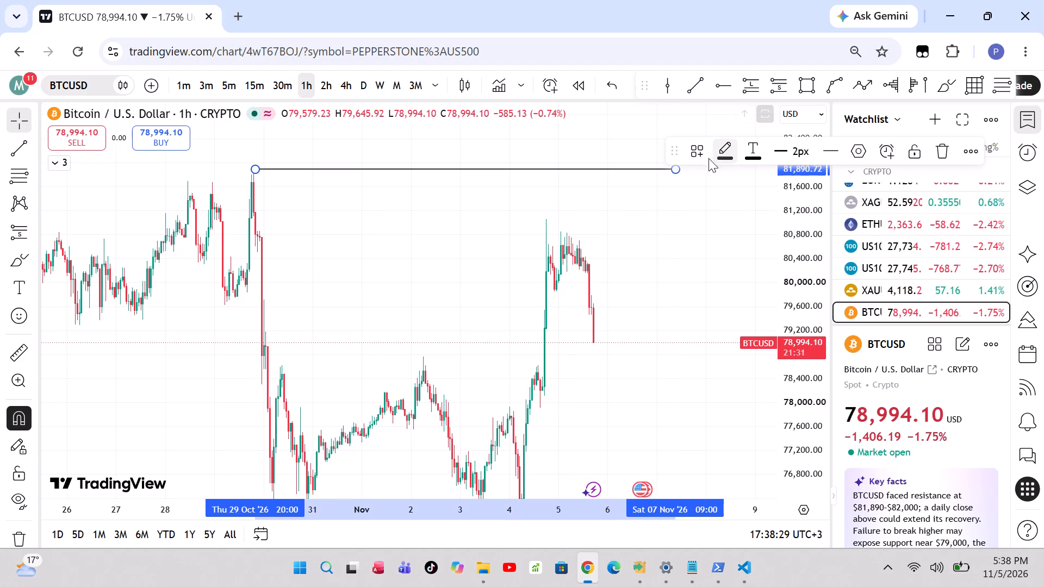
pyautogui.click(700, 151)
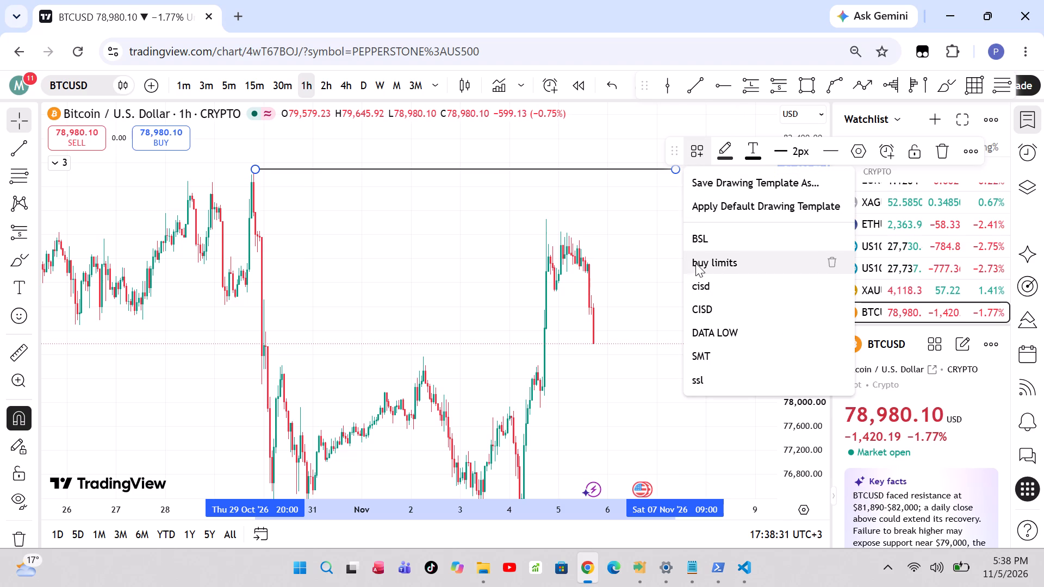
pyautogui.click(703, 227)
# Draw a Gann box over the rally from 81,046.86 at 4 Nov 08:00 to 75,934.76 at 9 Nov 03:00.
pyautogui.moveTo(625, 243); pyautogui.dragTo(568, 203)
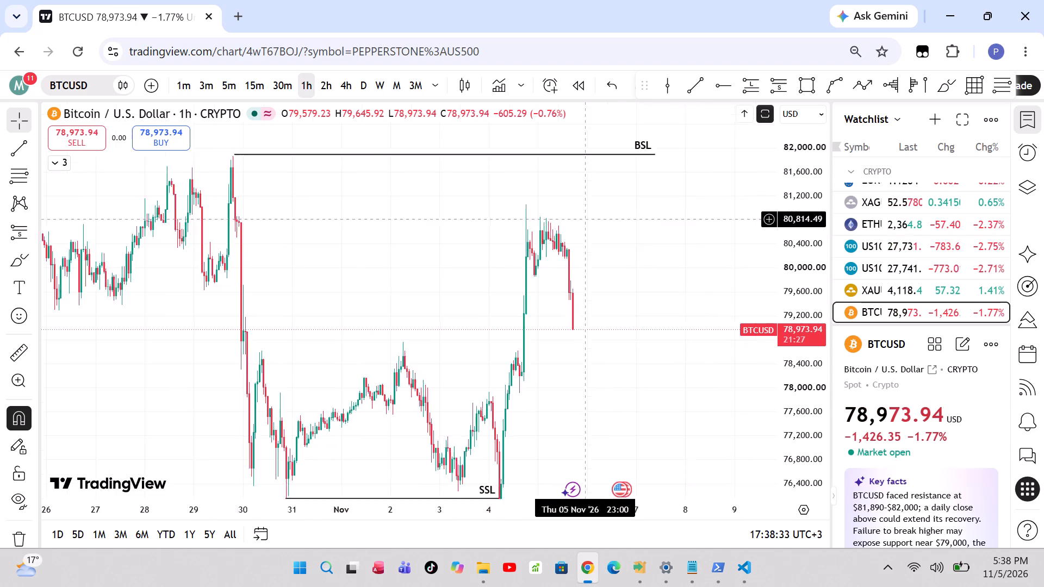
pyautogui.moveTo(568, 203); pyautogui.dragTo(498, 128)
pyautogui.moveTo(607, 204); pyautogui.dragTo(639, 284)
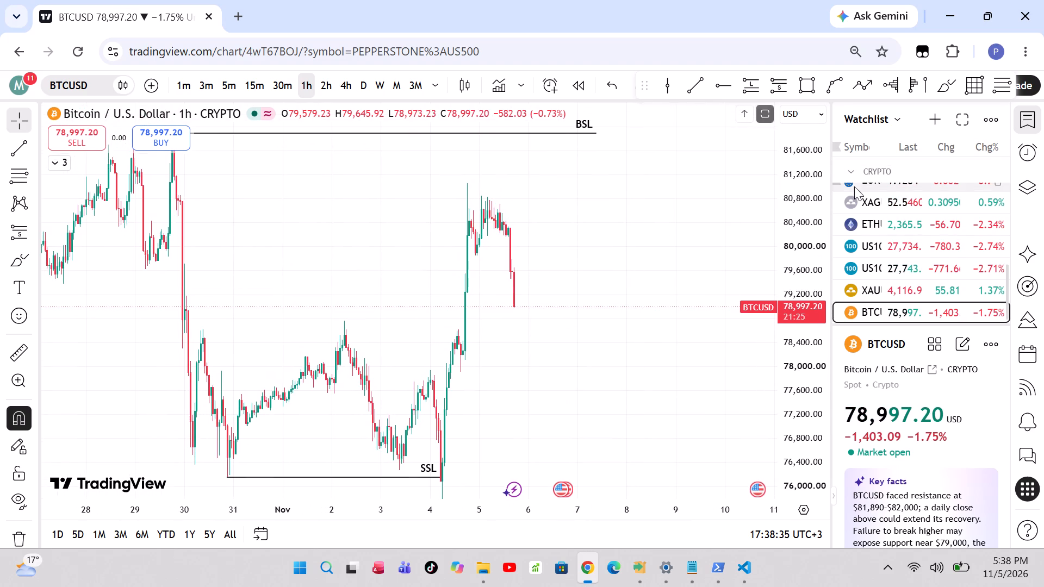
pyautogui.click(975, 77)
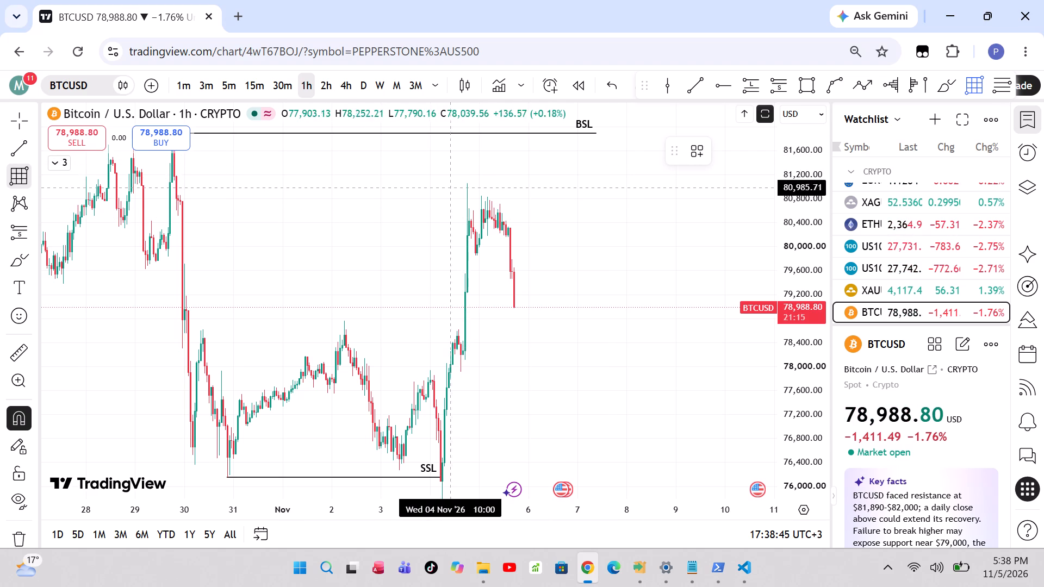
pyautogui.click(447, 184)
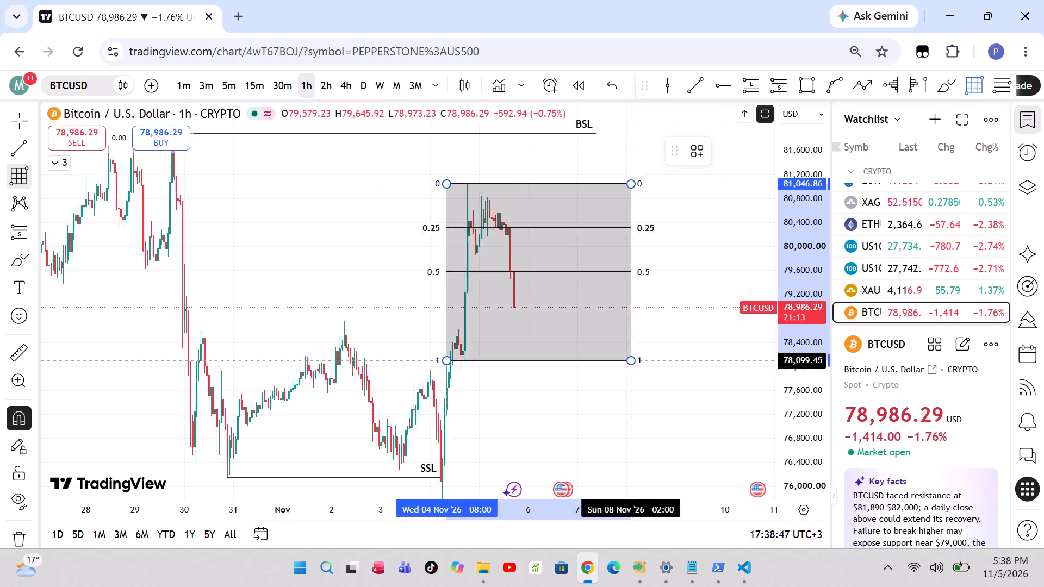
pyautogui.click(681, 490)
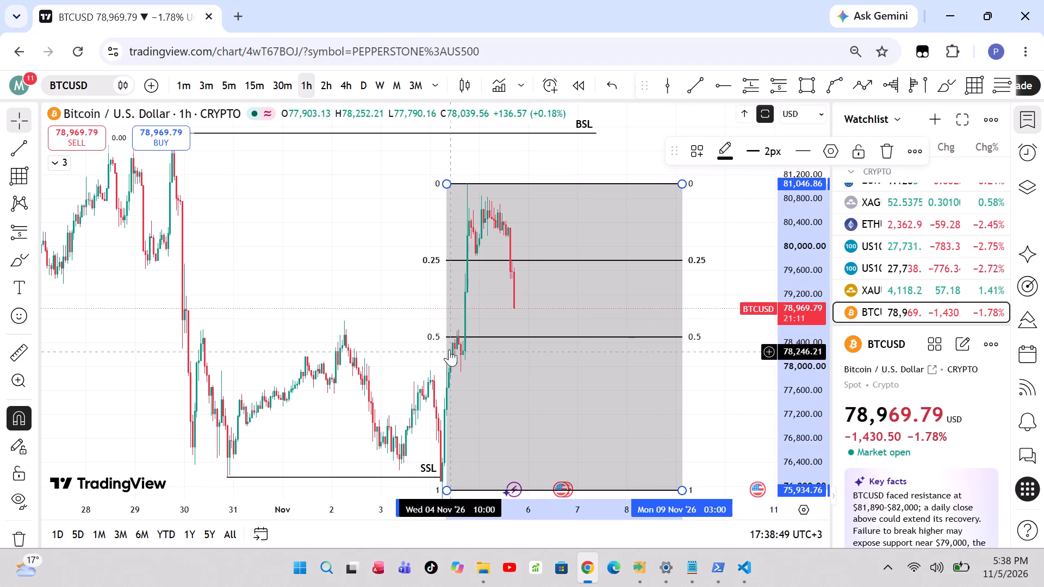
# Move the Gann box's starting lower corner onto the swing low at 75,644.78 on 4 Nov 06:00.
pyautogui.moveTo(375, 297); pyautogui.dragTo(362, 223)
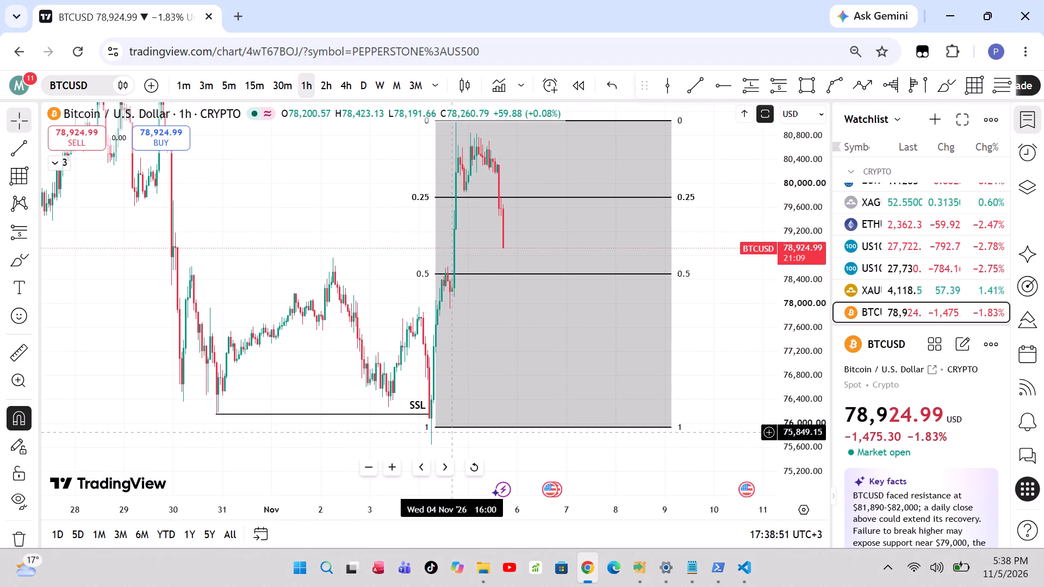
pyautogui.moveTo(440, 428); pyautogui.dragTo(429, 450)
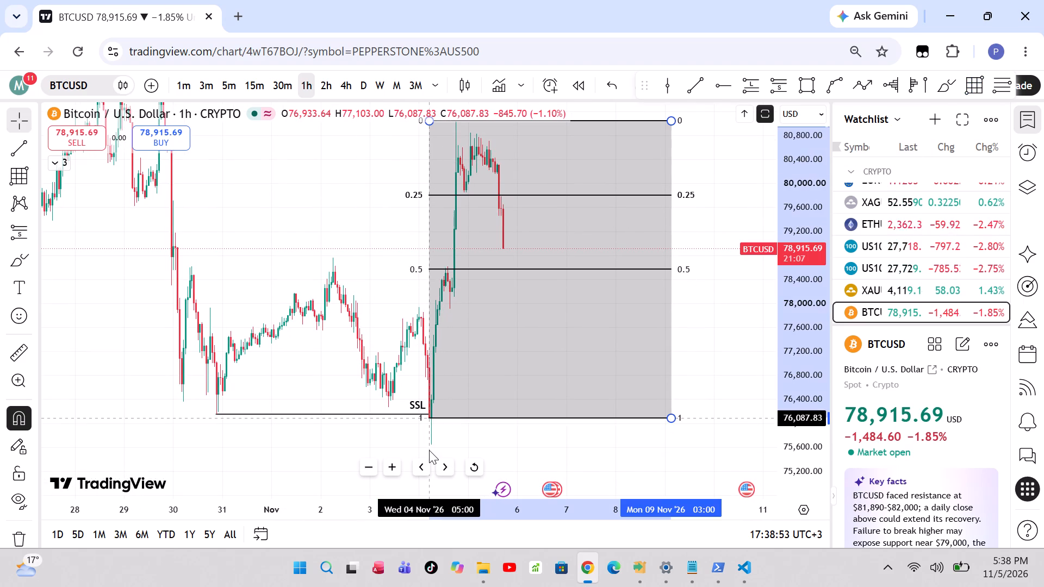
pyautogui.moveTo(429, 450); pyautogui.dragTo(432, 440)
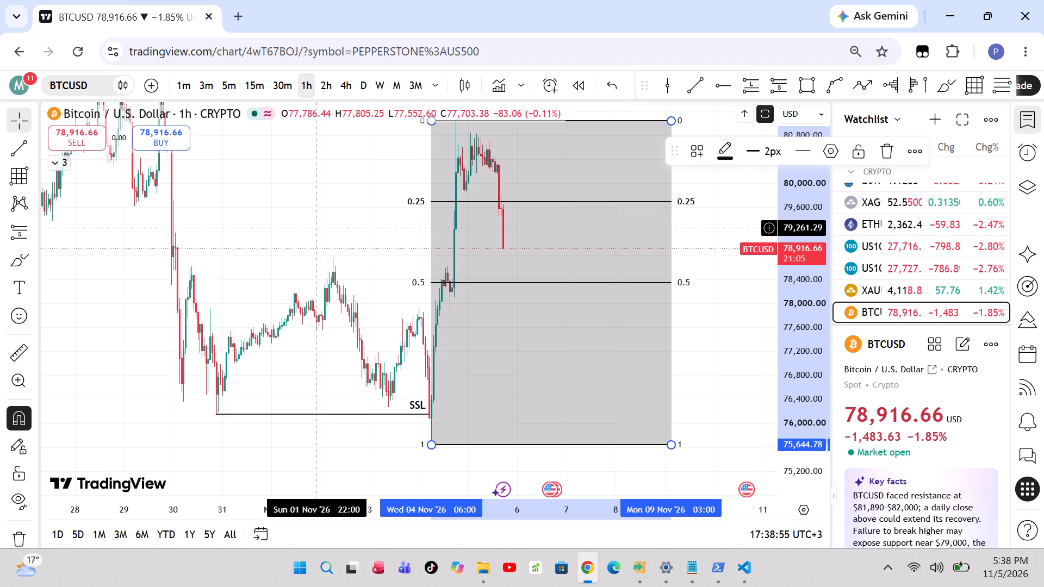
pyautogui.moveTo(316, 228); pyautogui.dragTo(293, 276)
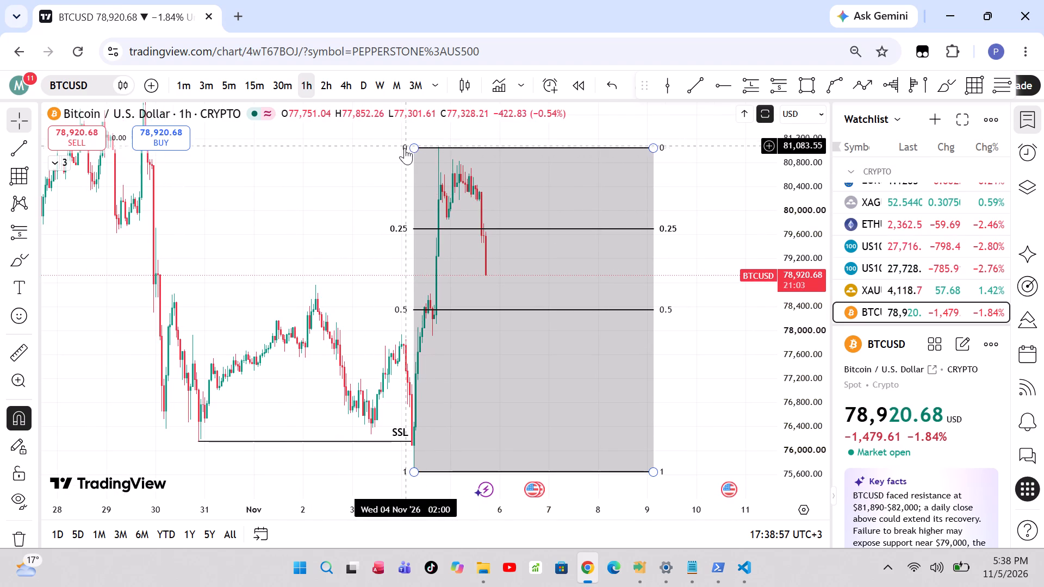
# Move the Gann box's starting upper corner forward onto the 4 Nov rally candle, keeping the 0 level at the rally's high.
pyautogui.moveTo(414, 145); pyautogui.dragTo(437, 145)
# Draw a rectangle from 77,932.50 to 77,435.40 starting 3 Nov 21:00 and extend it to 9 Nov 12:00.
pyautogui.moveTo(320, 195); pyautogui.dragTo(405, 200)
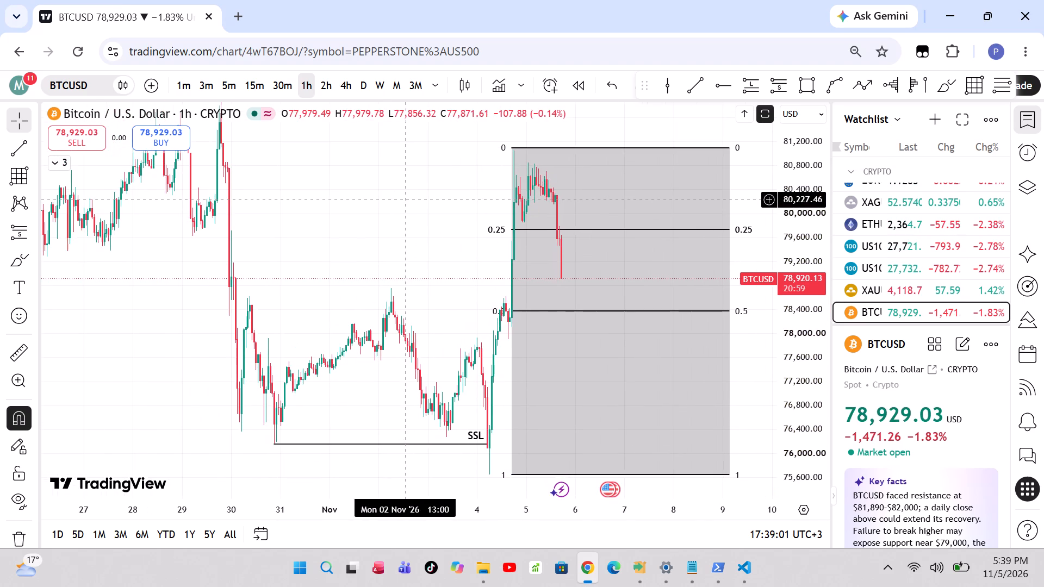
pyautogui.moveTo(445, 221); pyautogui.dragTo(377, 199)
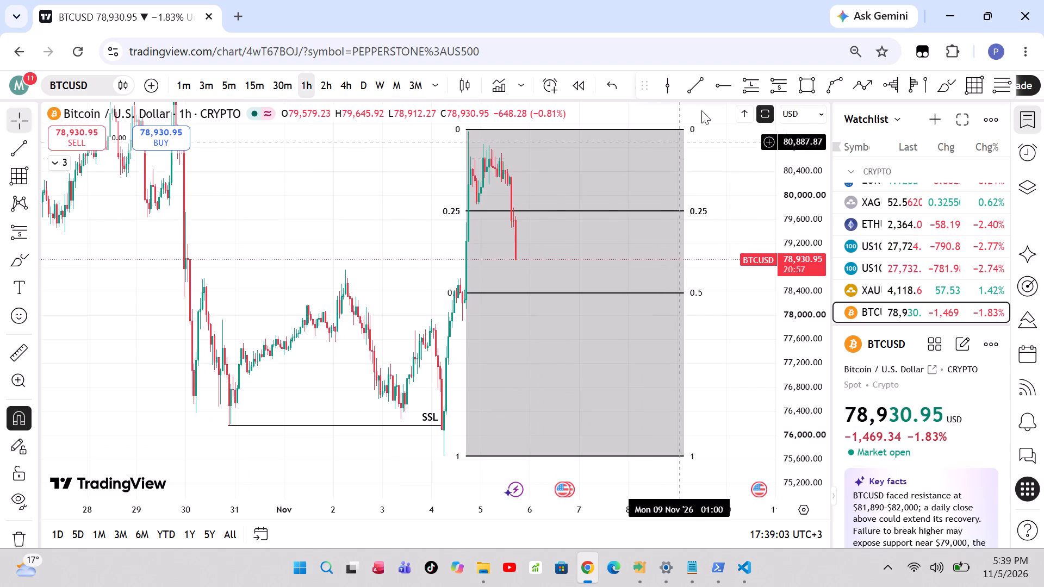
pyautogui.click(811, 96)
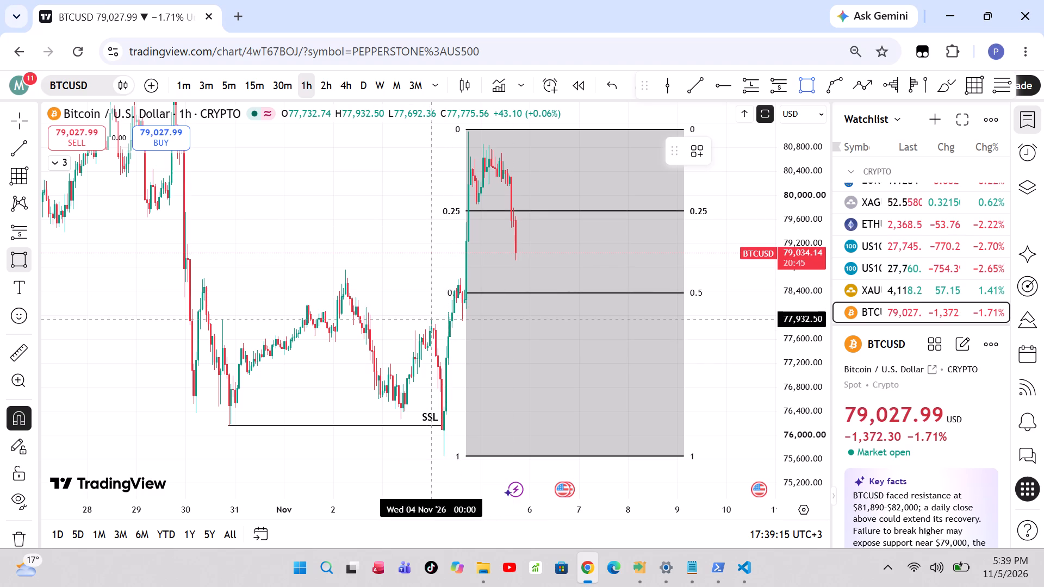
pyautogui.moveTo(432, 311); pyautogui.dragTo(426, 355)
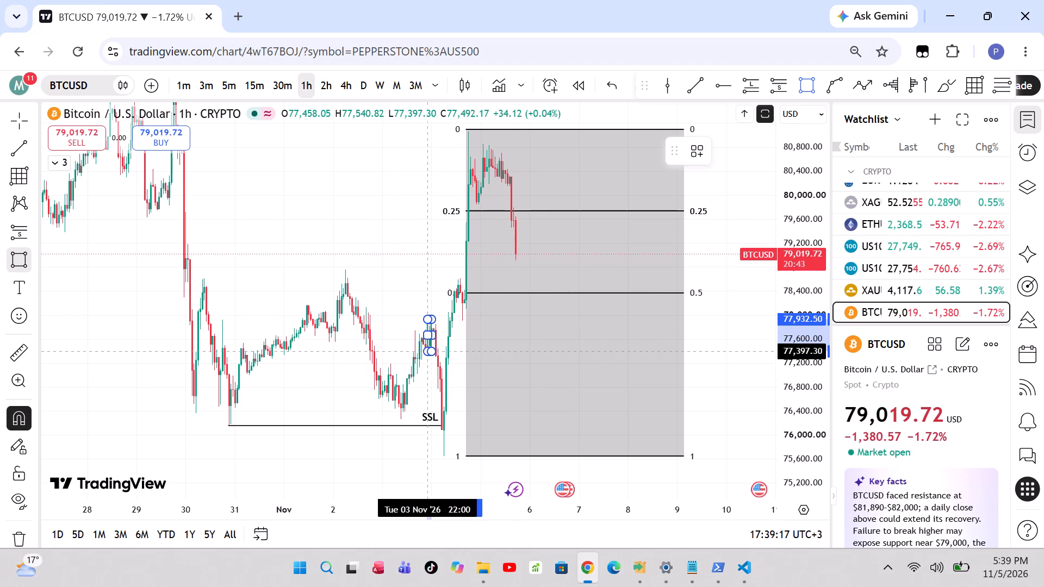
pyautogui.moveTo(426, 355); pyautogui.dragTo(426, 354)
pyautogui.moveTo(426, 354); pyautogui.dragTo(436, 332)
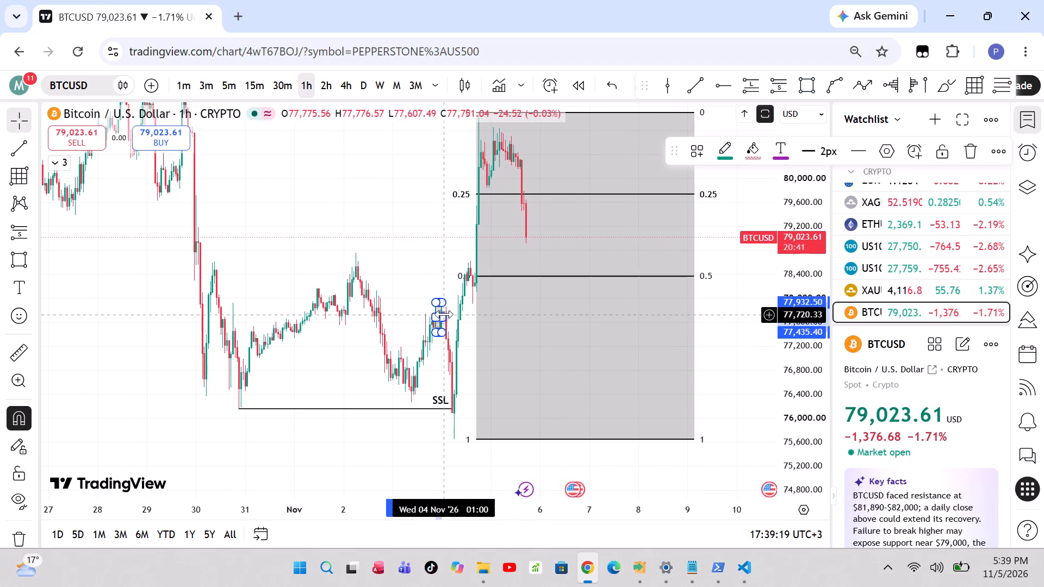
pyautogui.moveTo(444, 315); pyautogui.dragTo(712, 339)
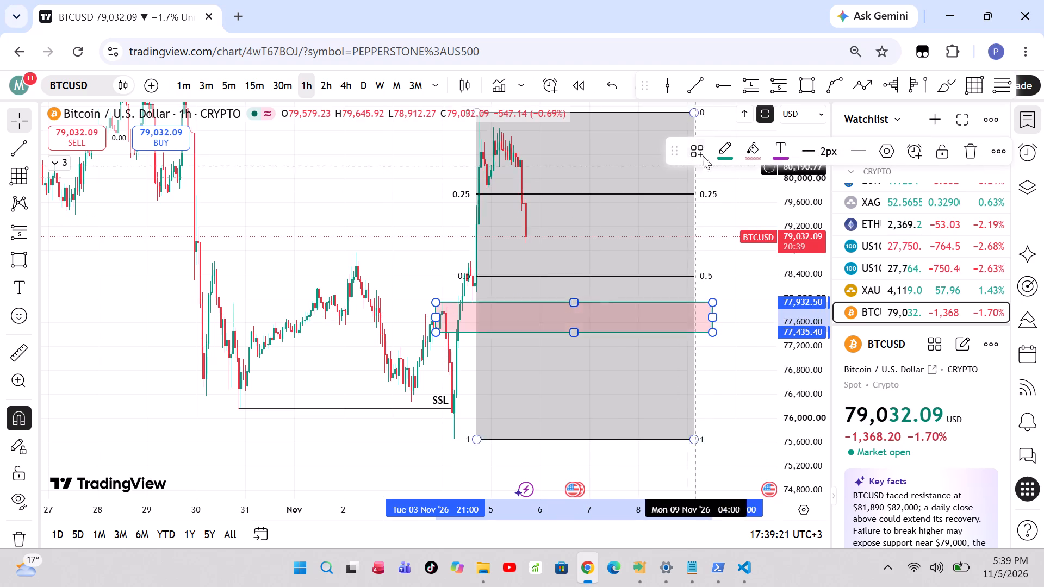
# Apply the order block drawing template to the rectangle.
pyautogui.click(695, 160)
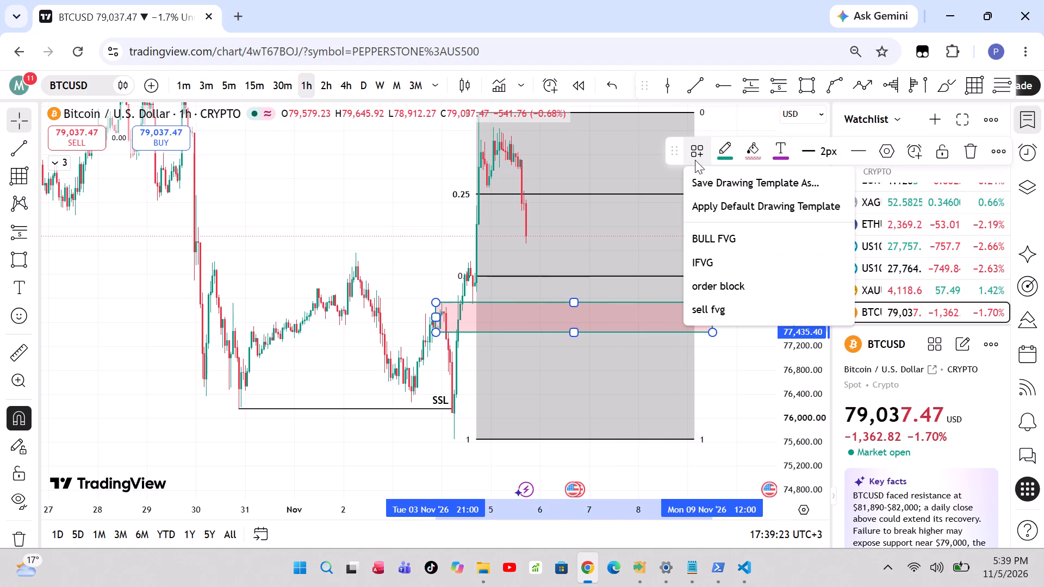
pyautogui.click(729, 274)
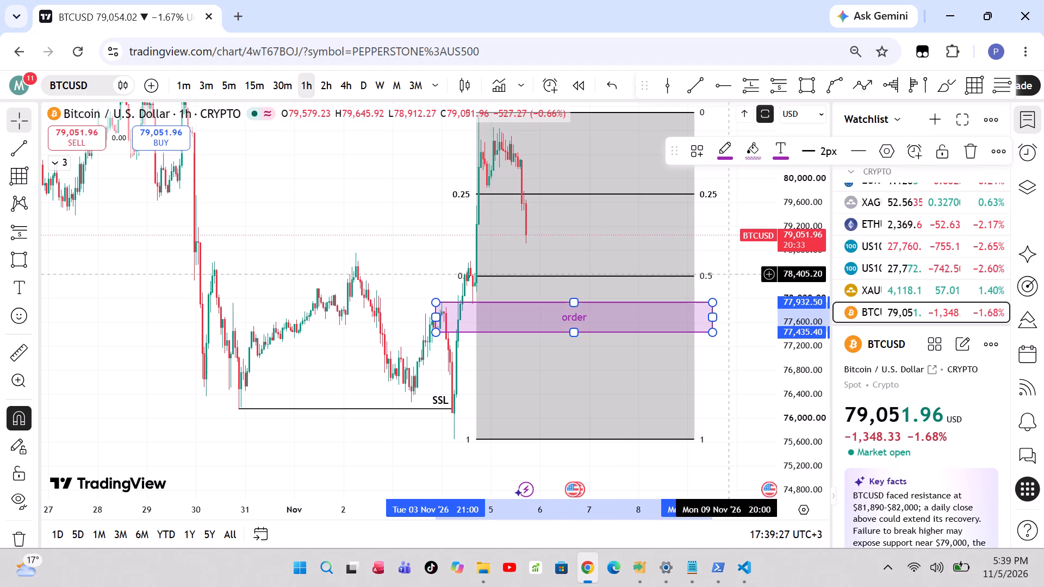
# Change the rectangle's label to BREAKER BLOCK, align it right inside the box, and colour the text dark grey.
pyautogui.click(894, 149)
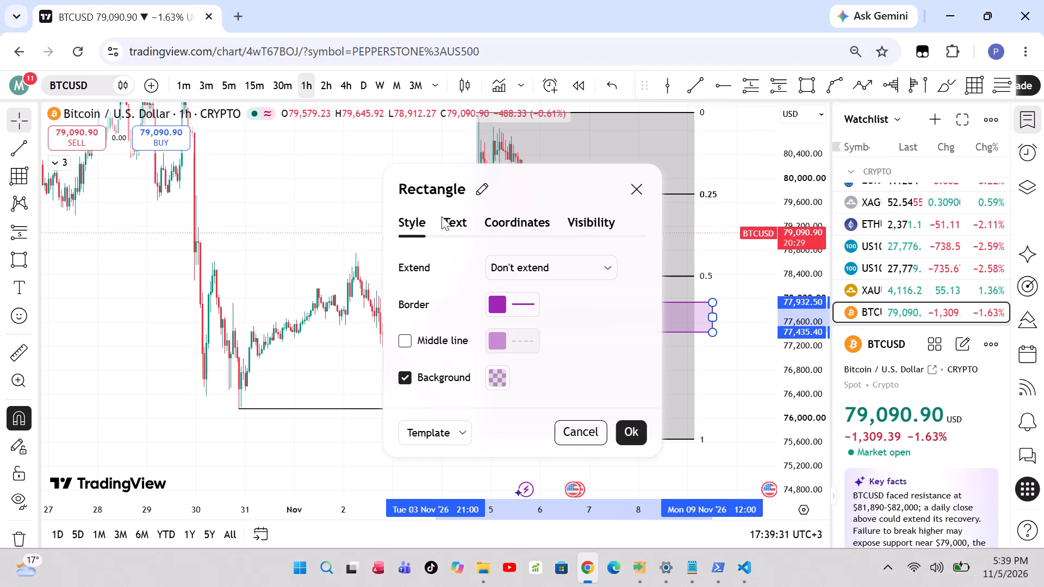
pyautogui.click(455, 217)
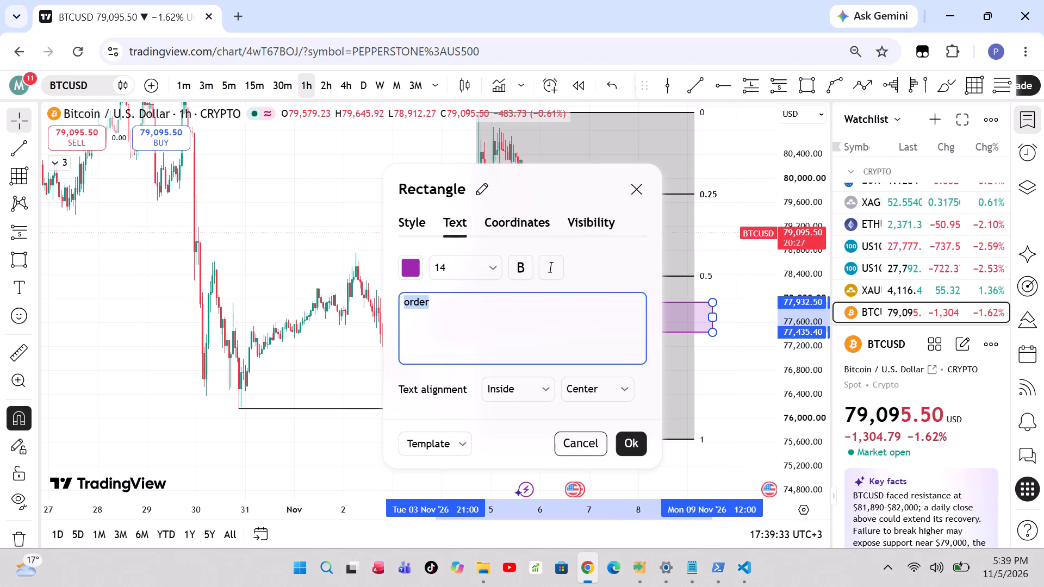
pyautogui.press('BackSpace')
pyautogui.press('BackSpace')
pyautogui.write('BREAKER')
pyautogui.press('space')
pyautogui.write('BLOCK')
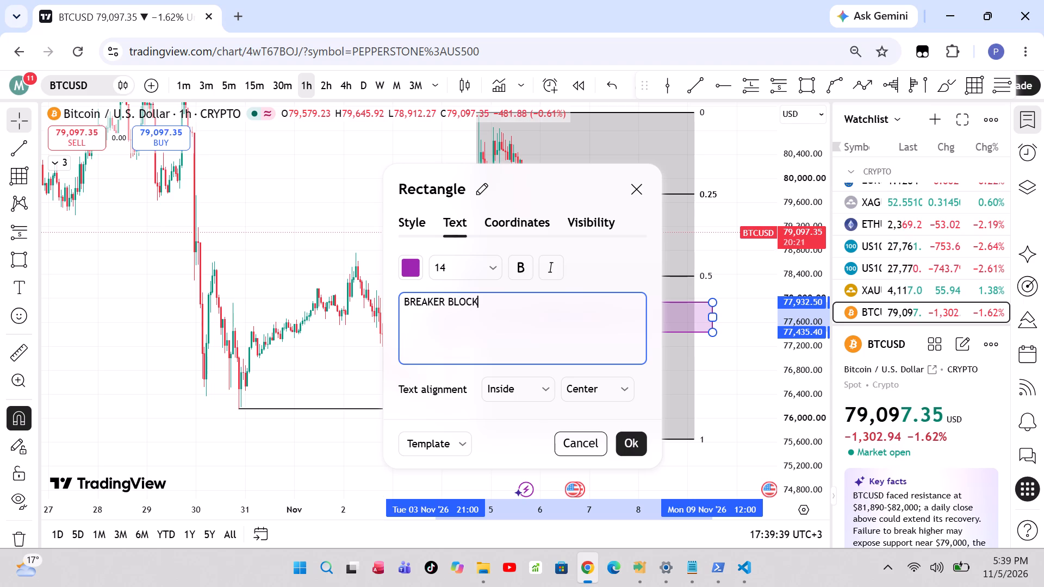
pyautogui.click(616, 385)
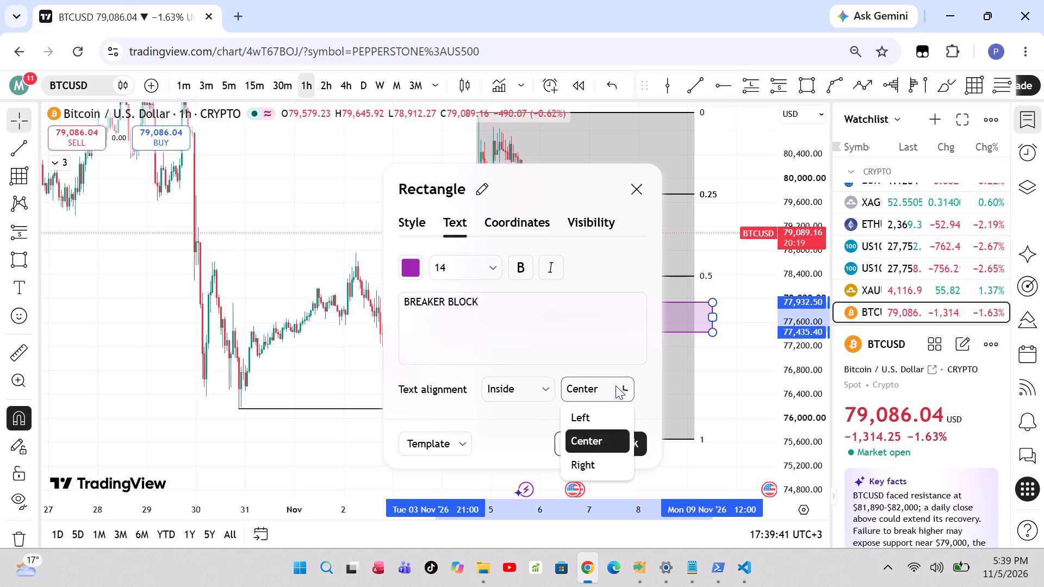
pyautogui.click(582, 465)
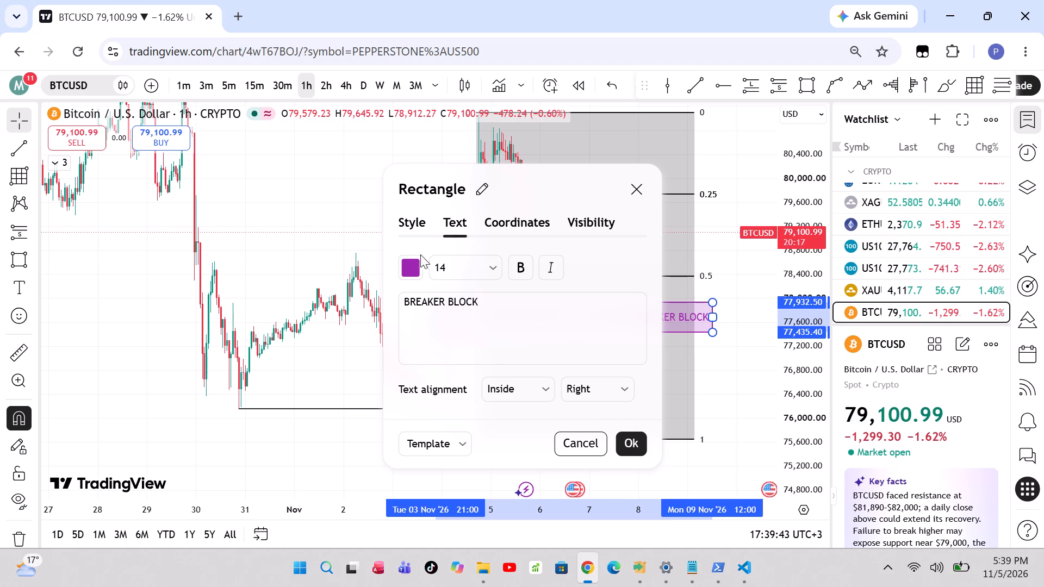
pyautogui.click(412, 272)
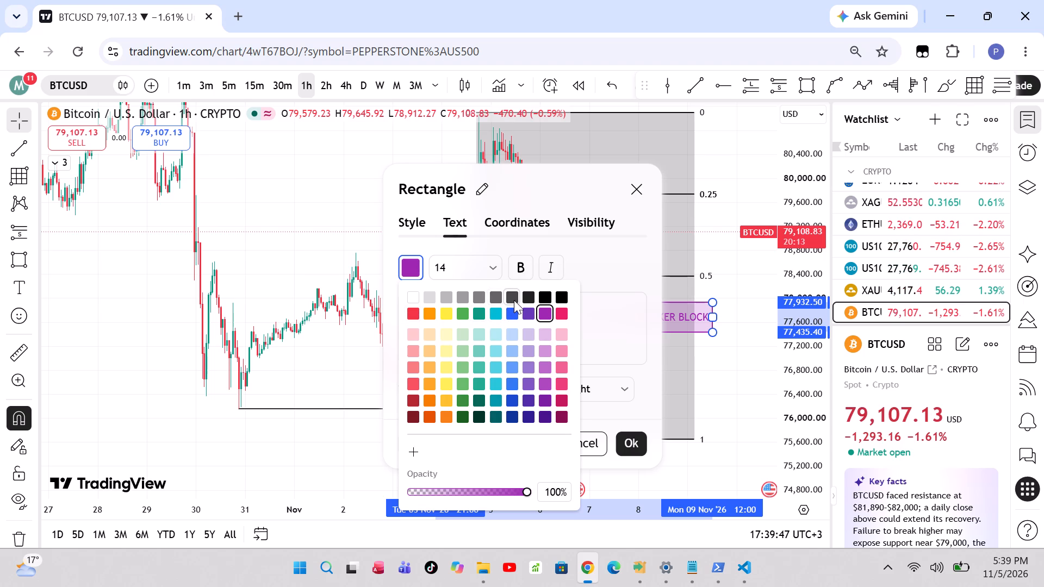
pyautogui.click(514, 300)
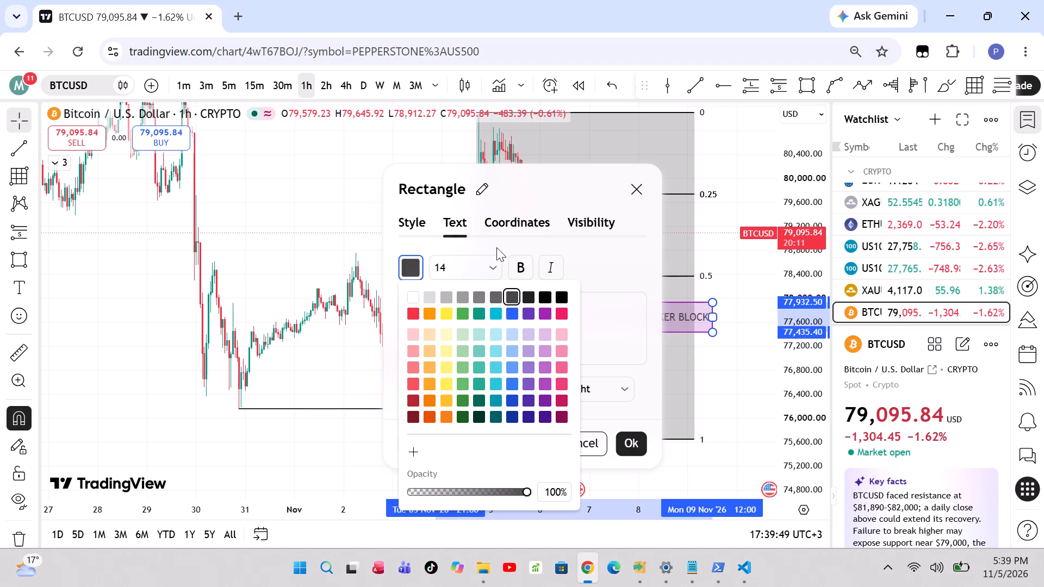
# Set the rectangle's border thickness to 1px.
pyautogui.click(417, 222)
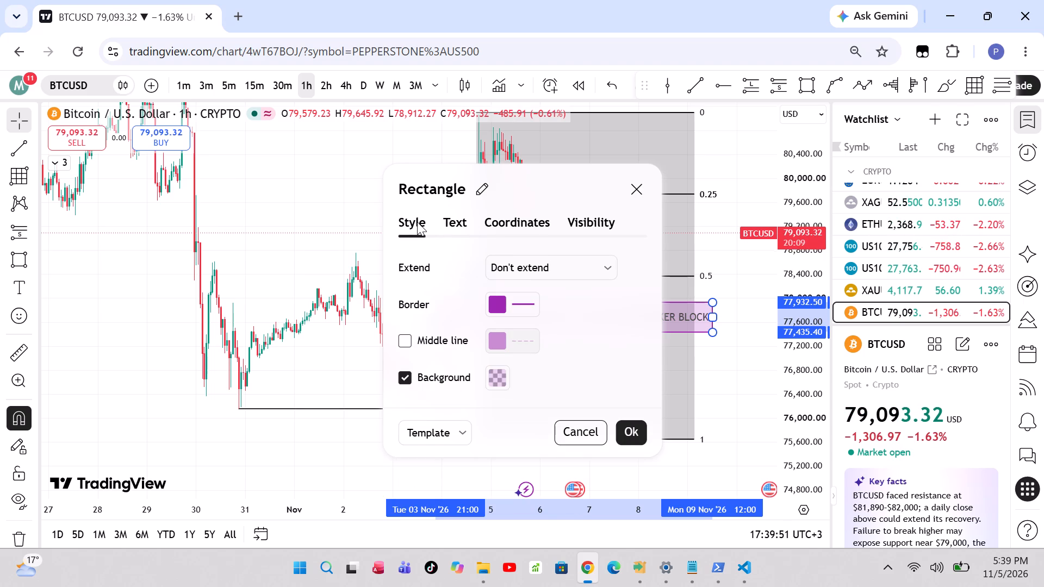
pyautogui.click(495, 309)
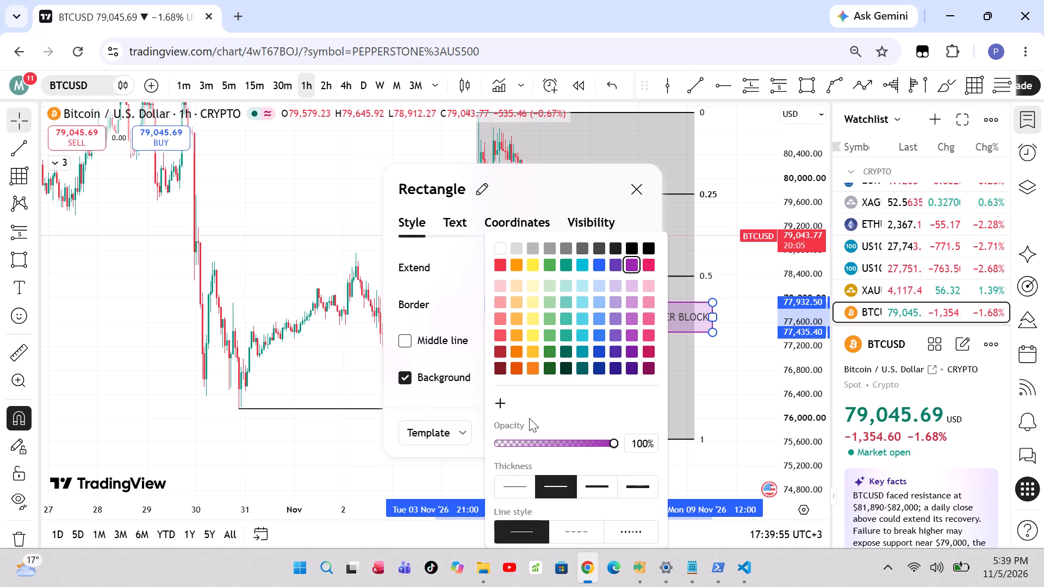
pyautogui.click(517, 488)
pyautogui.click(594, 391)
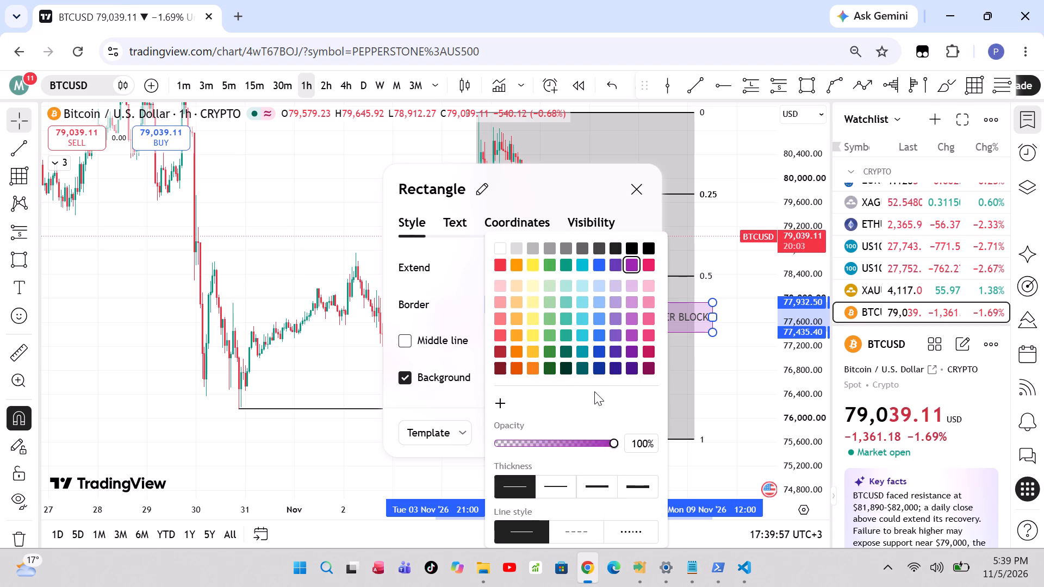
pyautogui.click(556, 181)
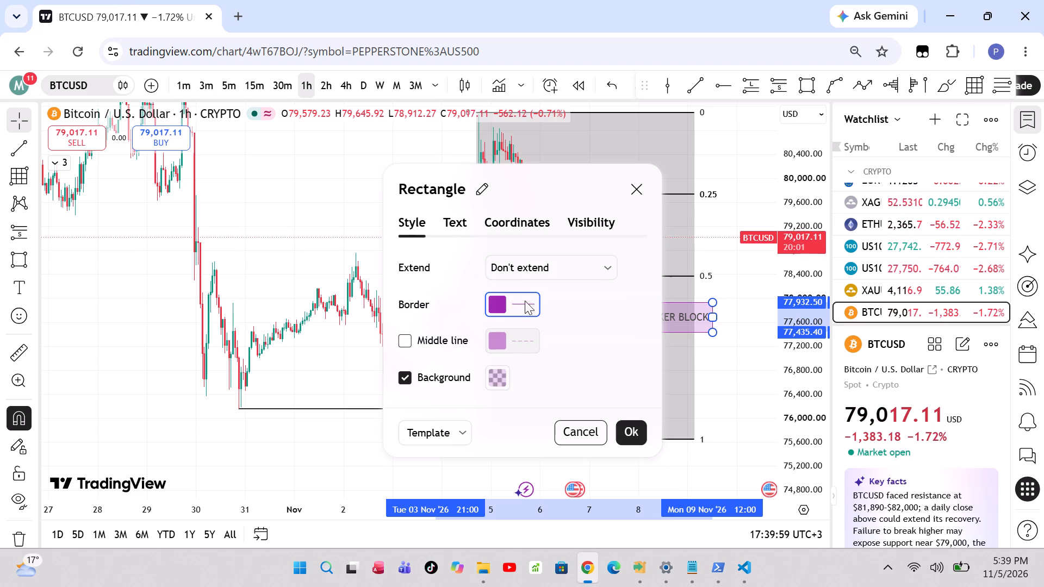
# Enable the rectangle's dashed middle line and colour it black.
pyautogui.click(493, 336)
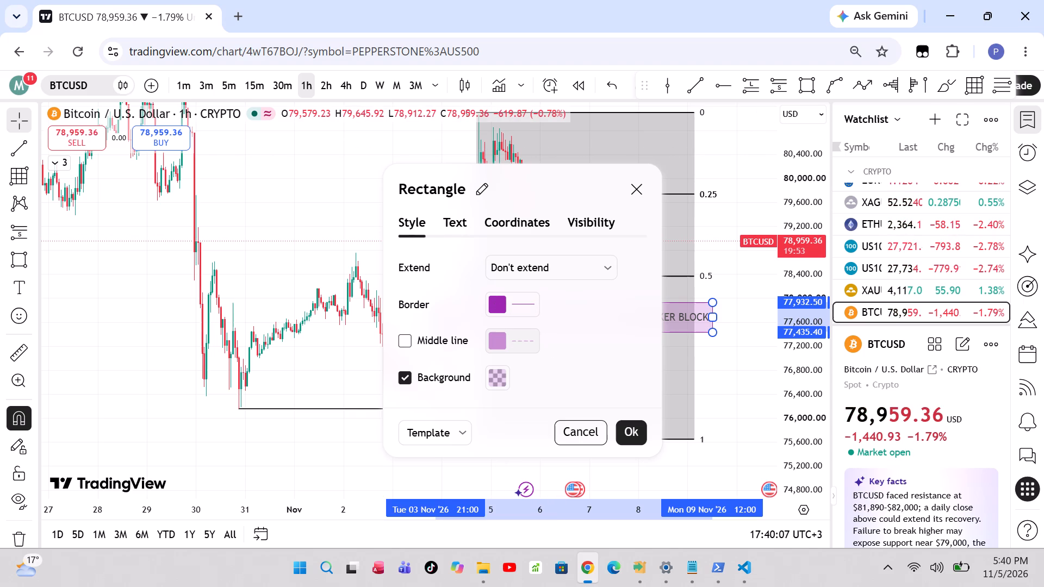
pyautogui.click(451, 227)
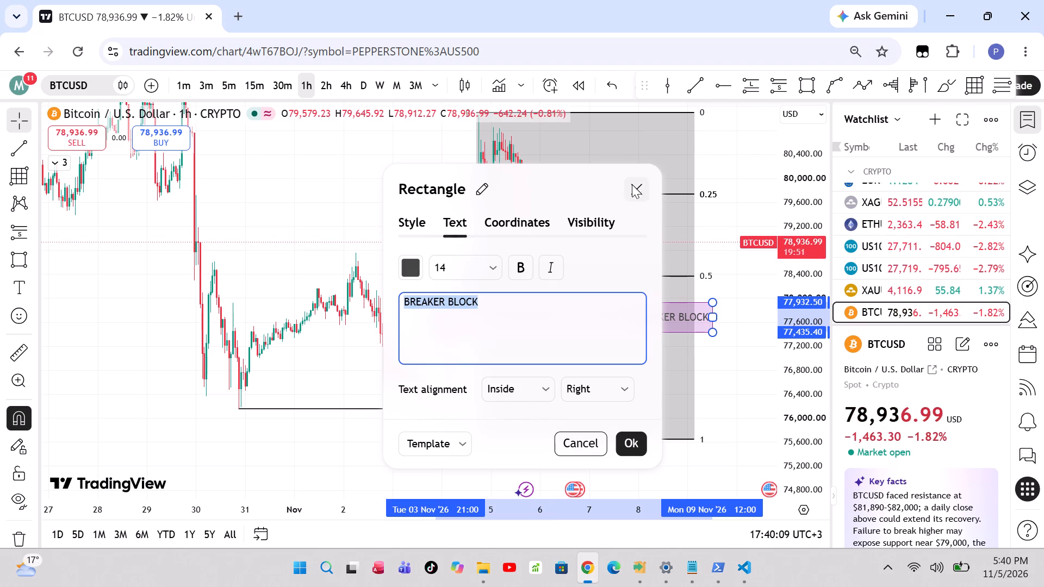
pyautogui.click(404, 228)
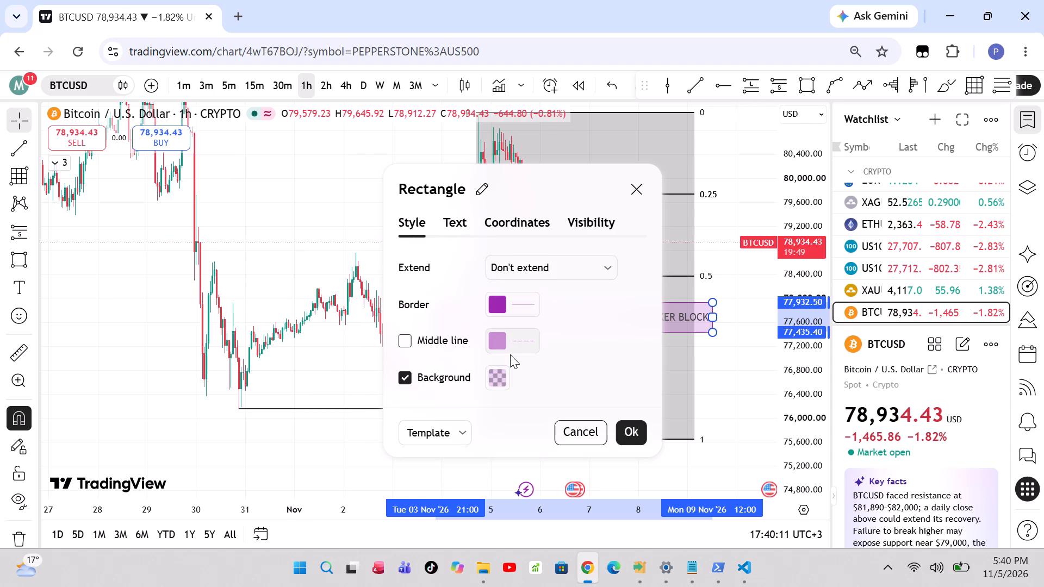
pyautogui.click(411, 338)
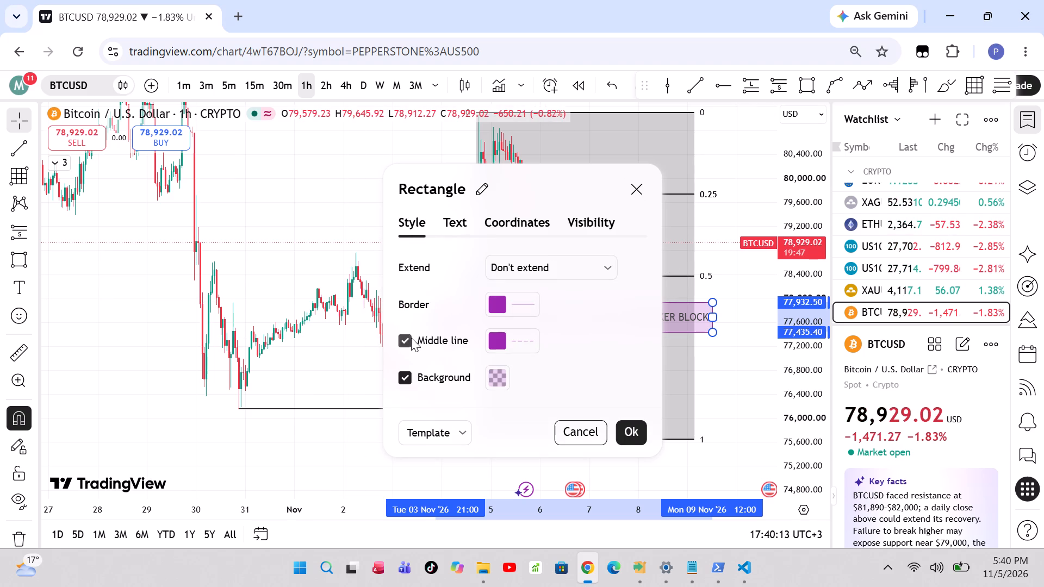
pyautogui.click(506, 344)
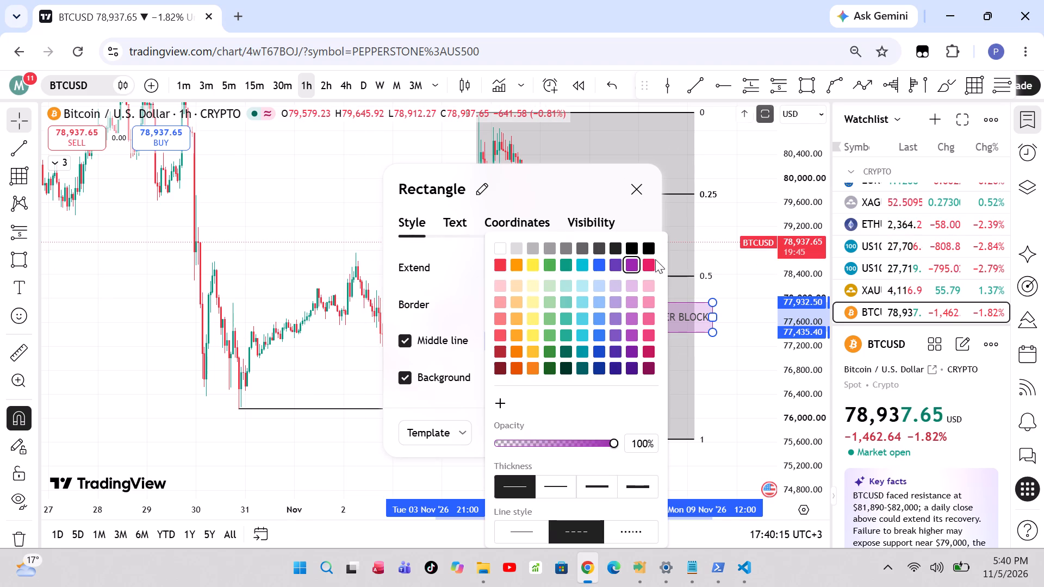
pyautogui.click(651, 246)
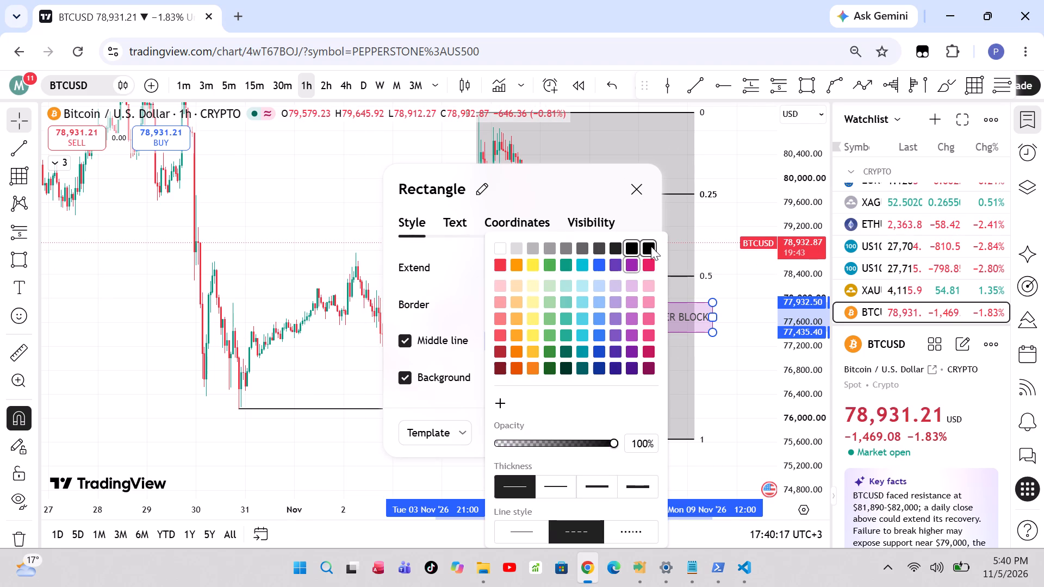
pyautogui.click(592, 188)
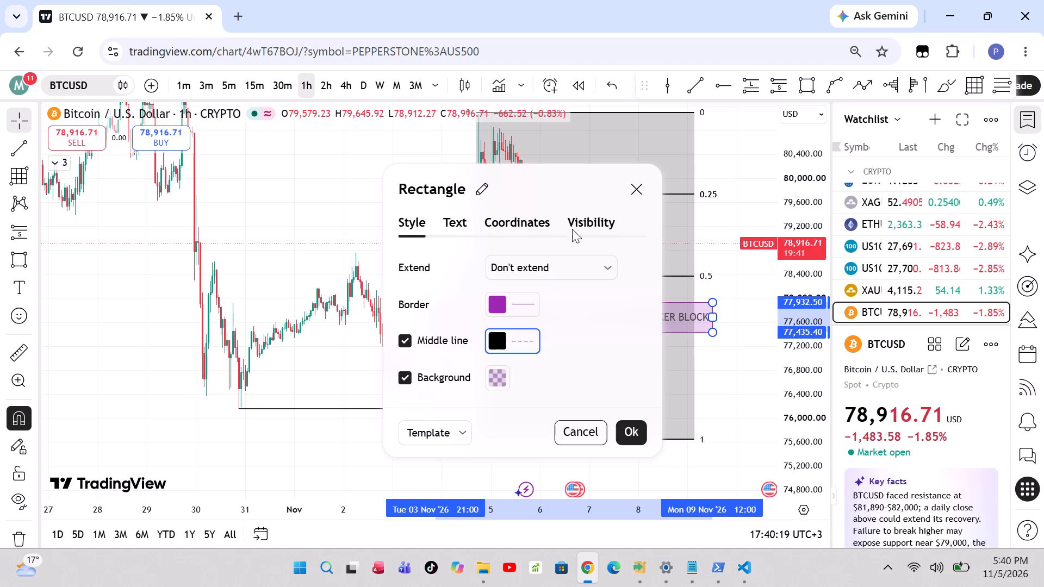
# Set the rectangle's border and 20% opacity background to black and apply the settings.
pyautogui.click(498, 303)
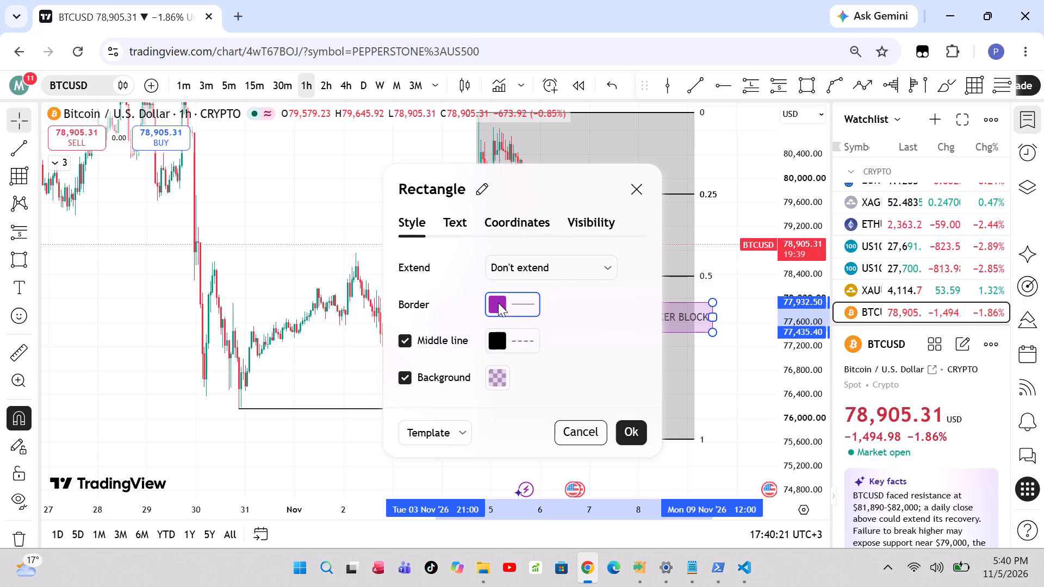
pyautogui.click(626, 247)
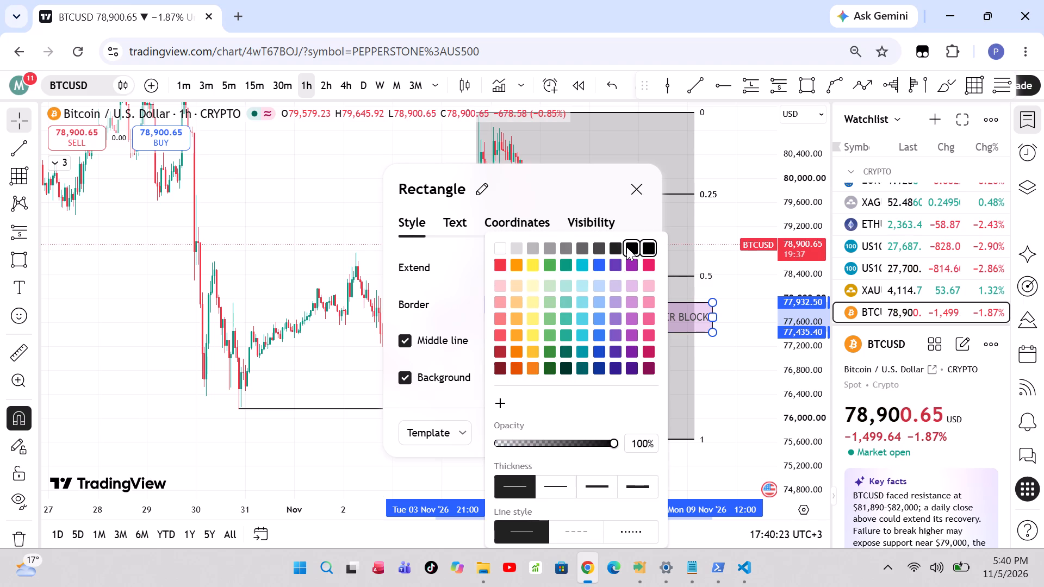
pyautogui.click(596, 185)
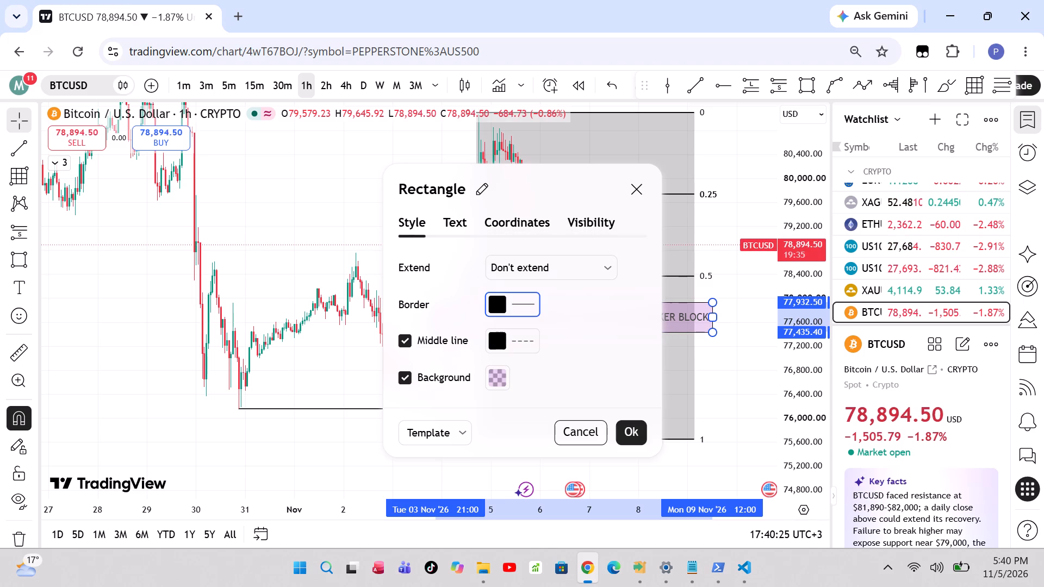
pyautogui.click(502, 374)
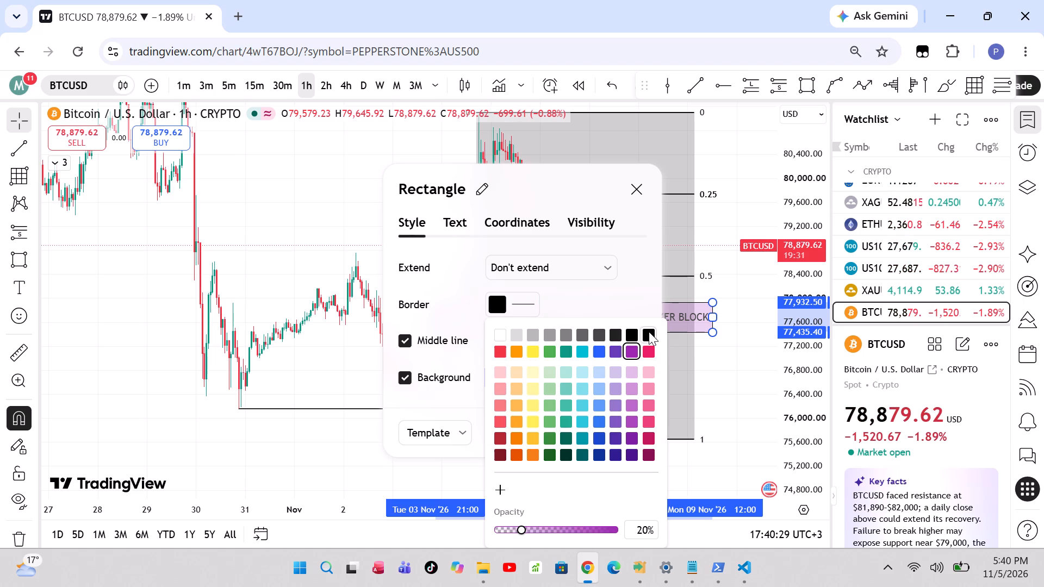
pyautogui.click(649, 333)
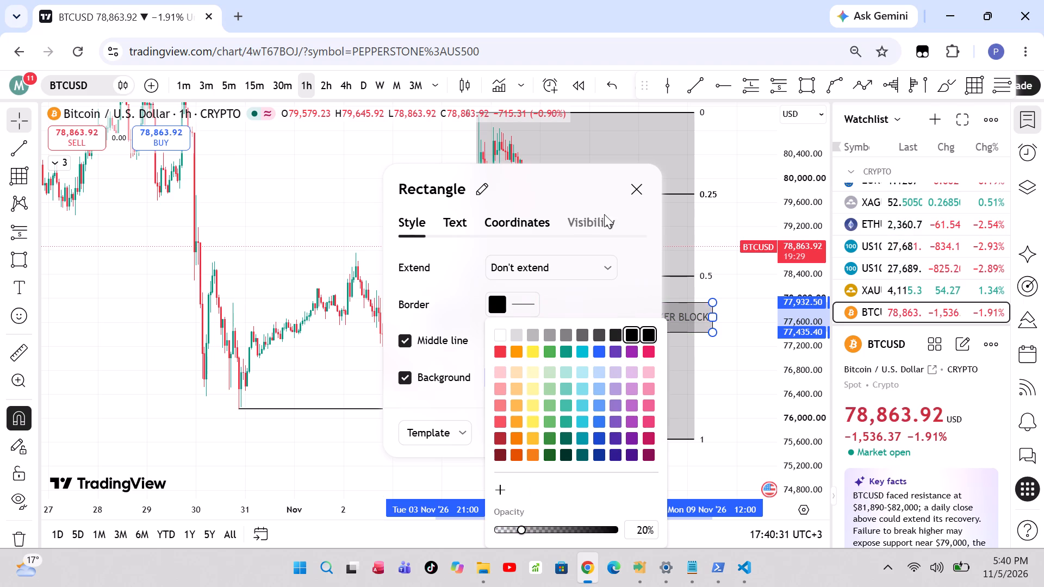
pyautogui.click(607, 209)
pyautogui.click(633, 437)
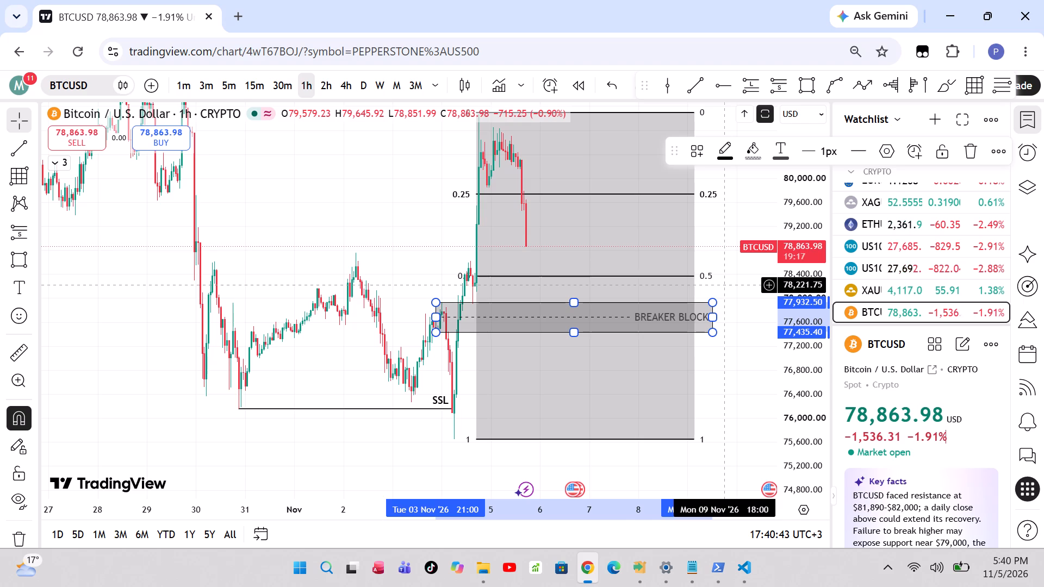
# Save the breaker block rectangle's style as a drawing template named Breaker block.
pyautogui.click(701, 158)
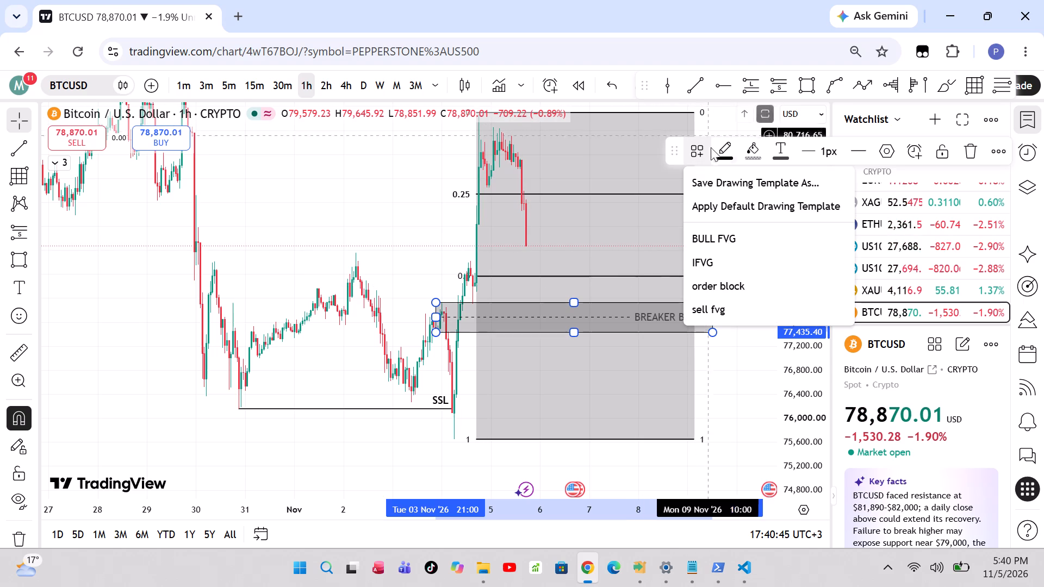
pyautogui.click(722, 186)
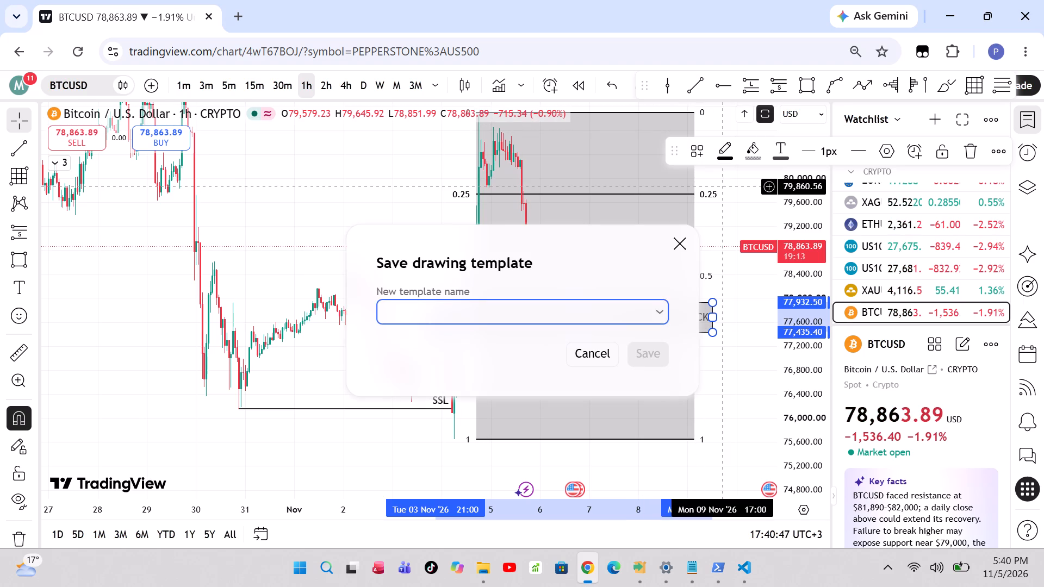
pyautogui.write('BREA')
pyautogui.press('k')
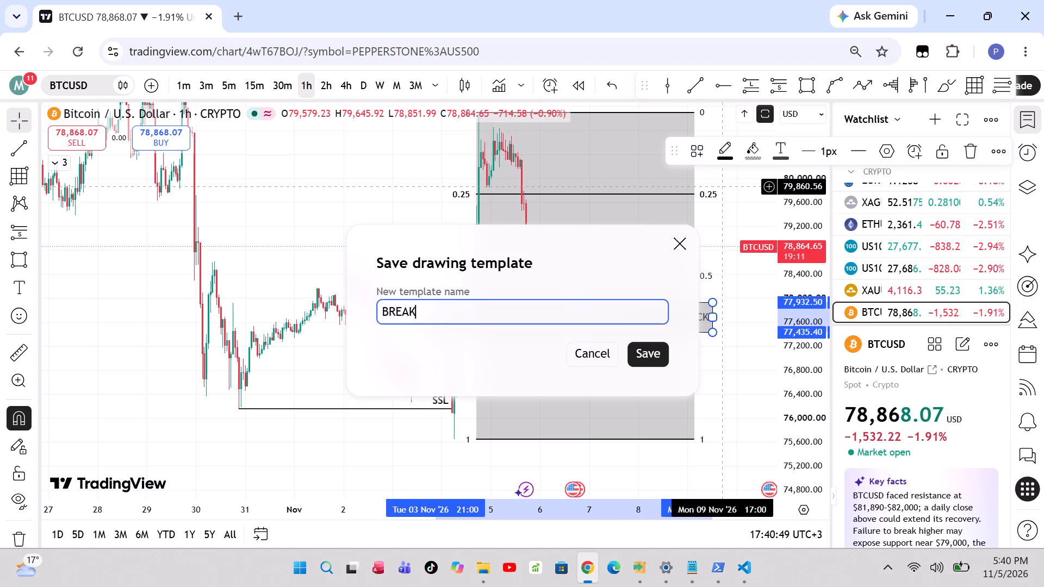
pyautogui.press('BackSpace')
pyautogui.press('BackSpace')
pyautogui.press('BackSpace')
pyautogui.press('BackSpace')
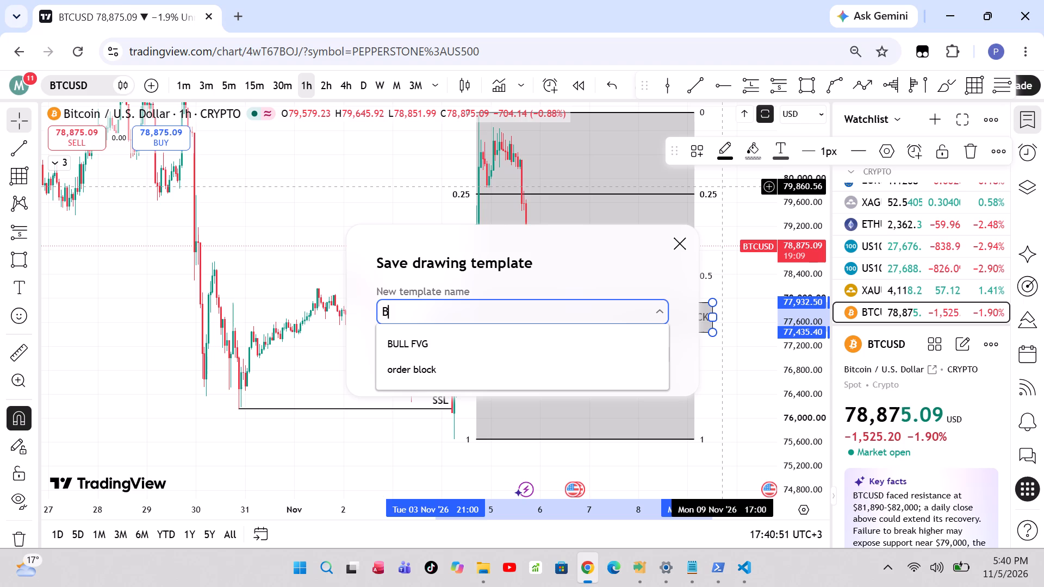
pyautogui.write('rea')
pyautogui.write('ker block')
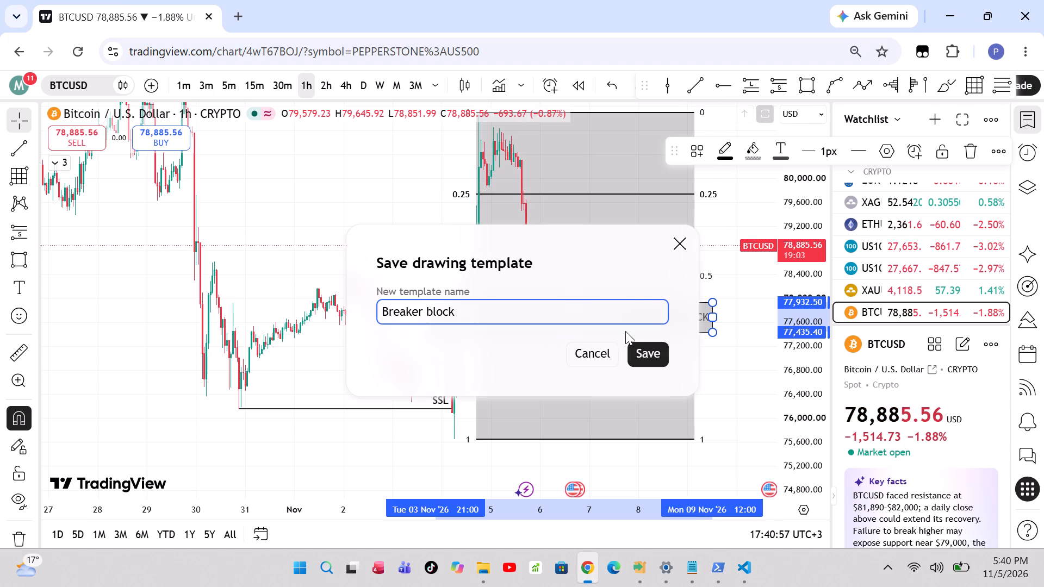
pyautogui.click(656, 351)
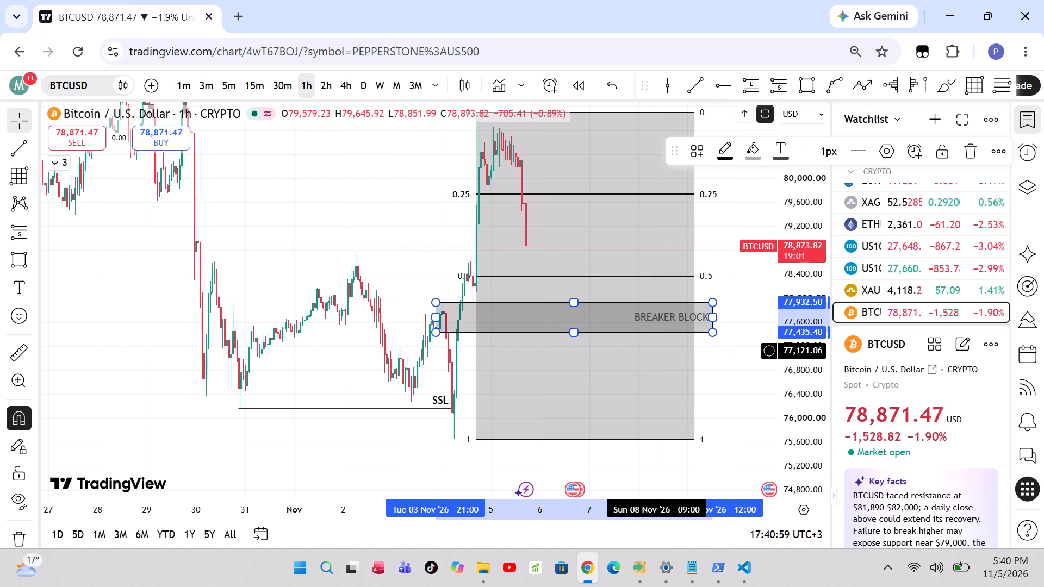
# Switch the BTCUSD chart to the 15-minute timeframe and inspect recent price action around the breaker block.
pyautogui.click(263, 87)
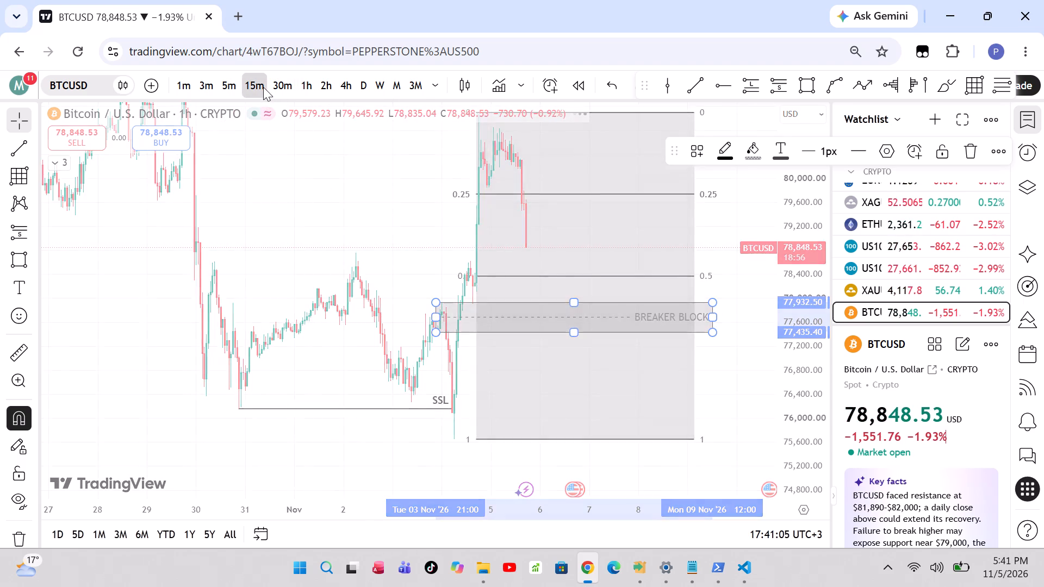
pyautogui.moveTo(247, 203); pyautogui.dragTo(186, 226)
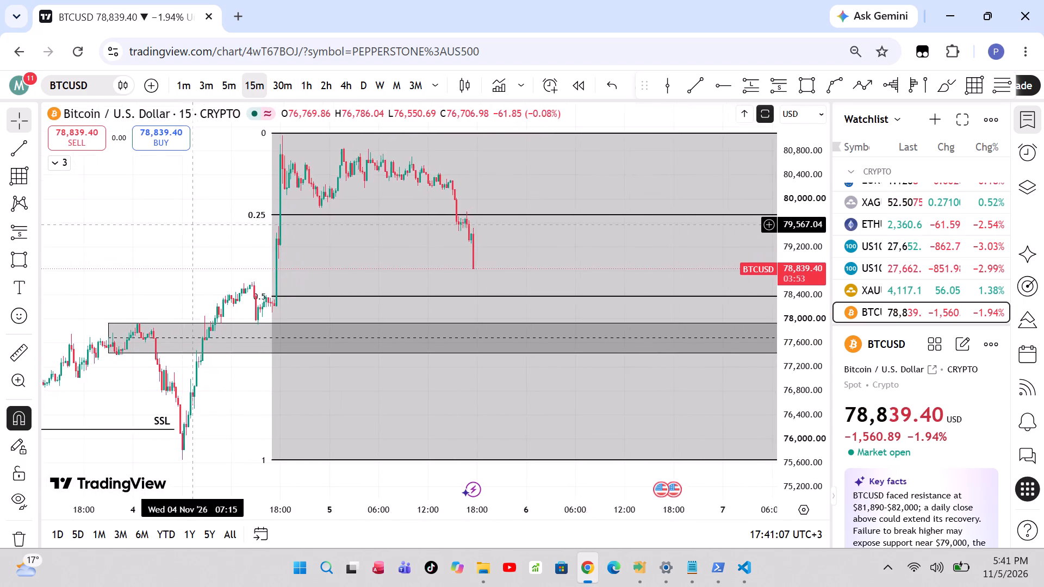
pyautogui.moveTo(186, 226); pyautogui.dragTo(164, 235)
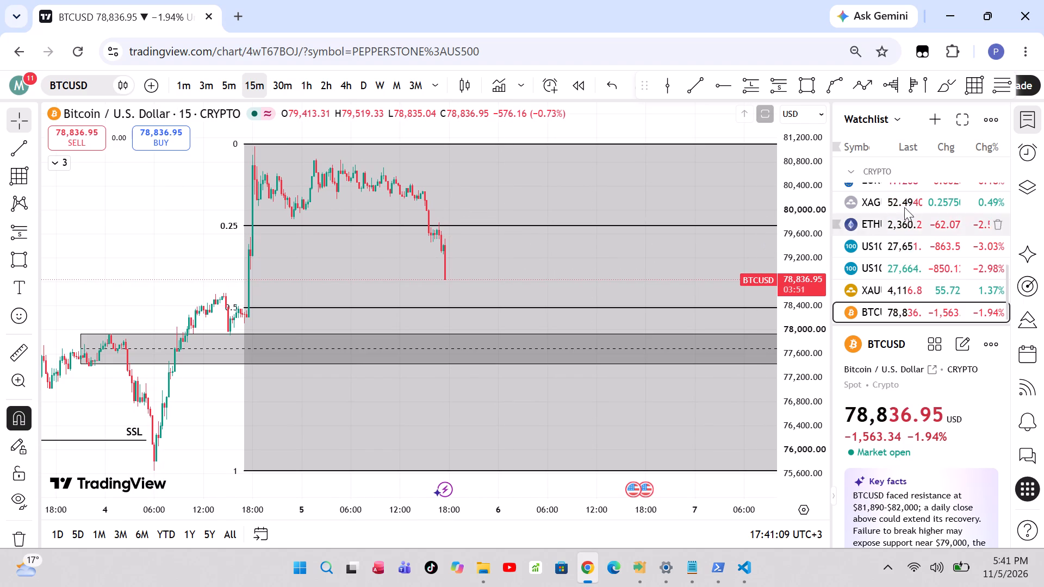
# Open the marked-up US100 Nasdaq 100 SPOT (CFI) chart from the watchlist.
pyautogui.doubleClick(928, 210)
pyautogui.click(906, 242)
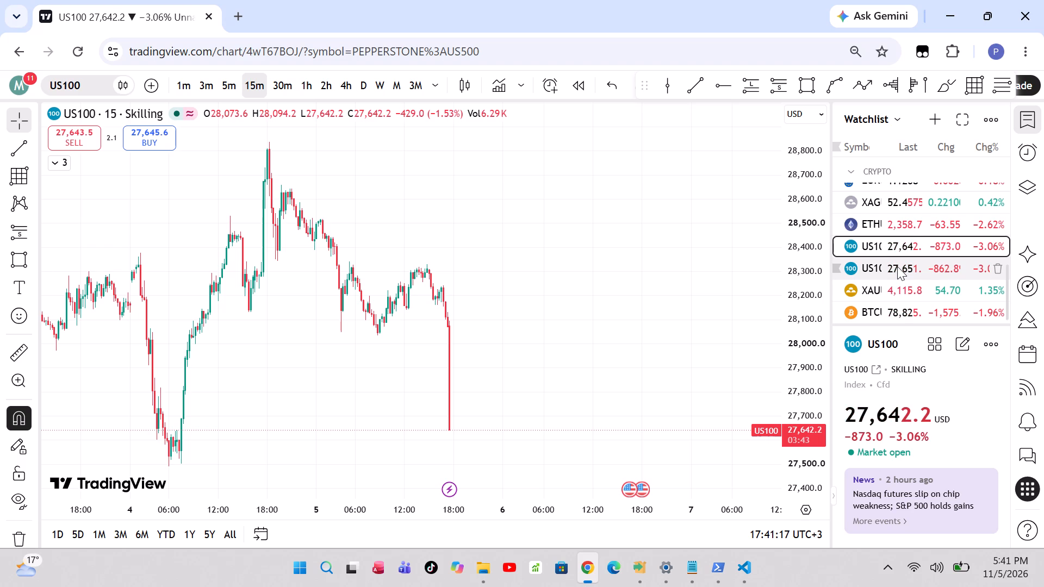
pyautogui.doubleClick(897, 266)
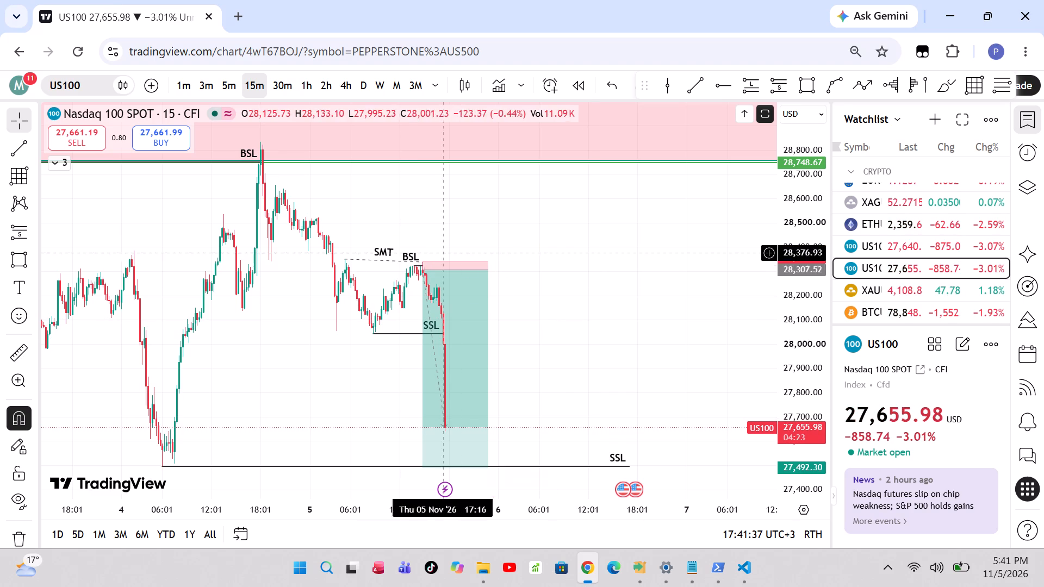
pyautogui.doubleClick(566, 250)
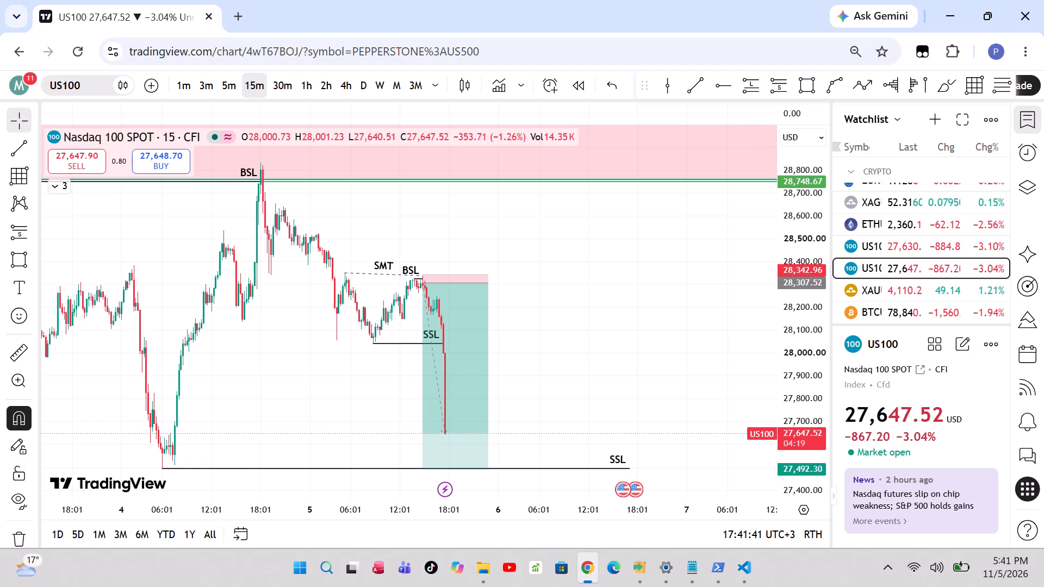
# In the chart settings, set the bearish candles' body, borders and wick colours to black.
pyautogui.moveTo(644, 84); pyautogui.dragTo(419, 72)
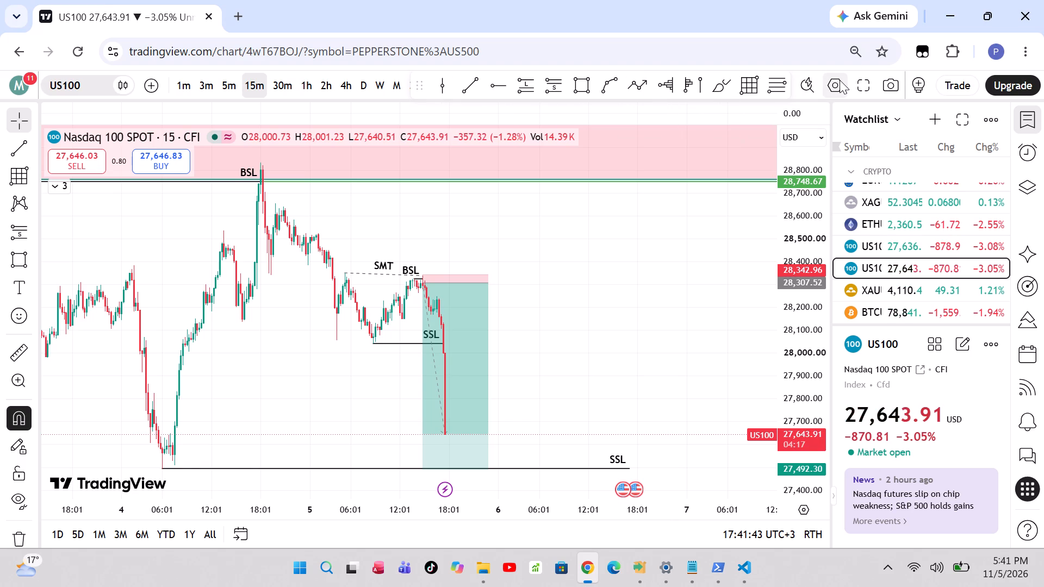
pyautogui.click(840, 80)
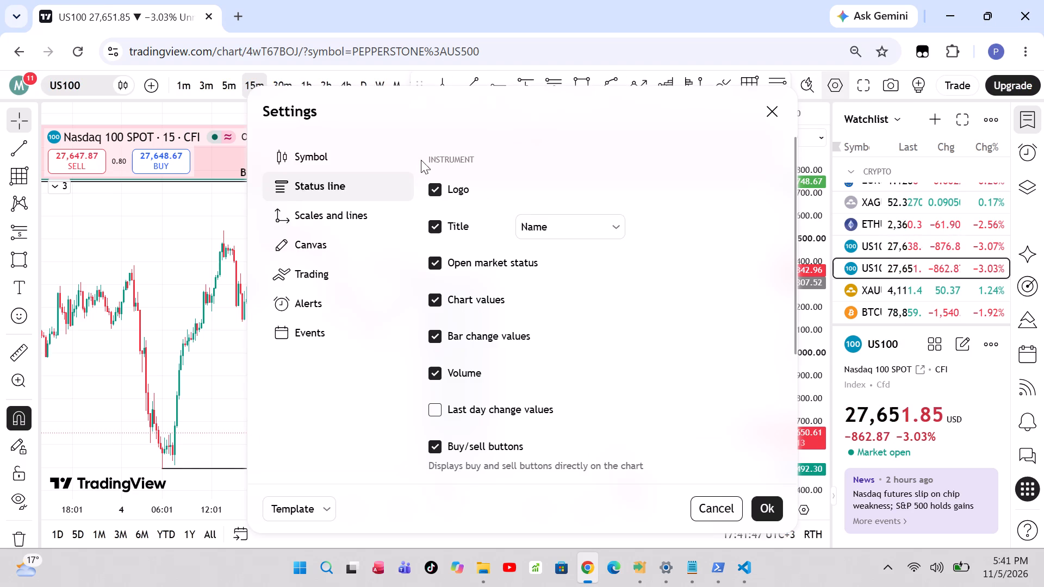
pyautogui.click(307, 145)
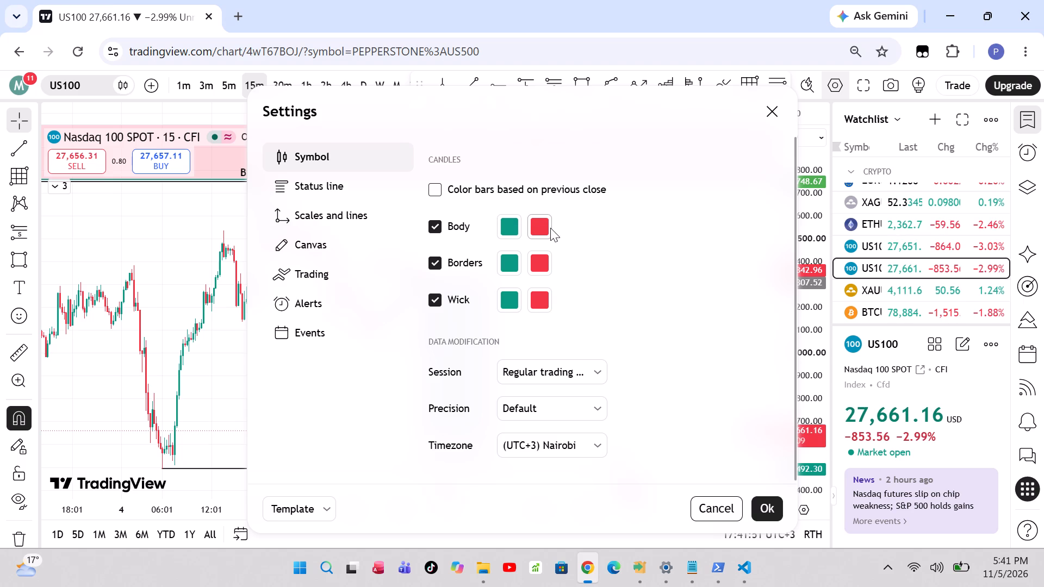
pyautogui.click(550, 228)
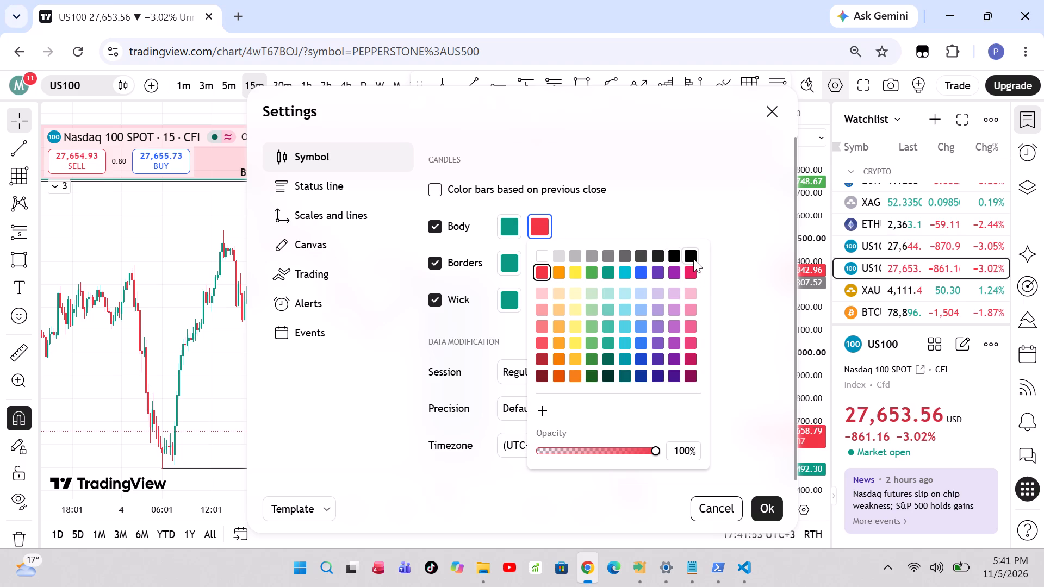
pyautogui.click(693, 259)
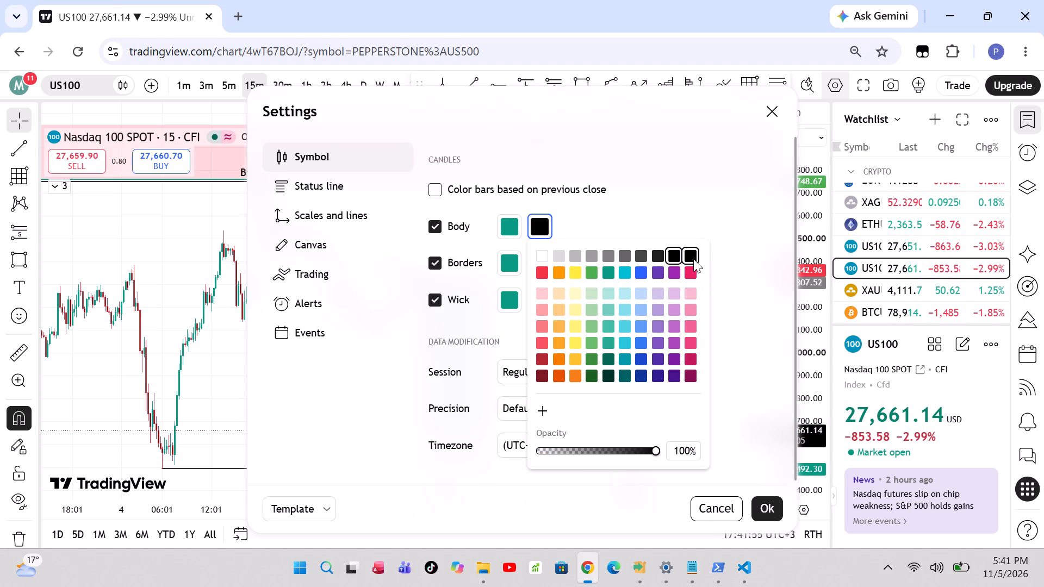
pyautogui.click(660, 179)
pyautogui.click(529, 253)
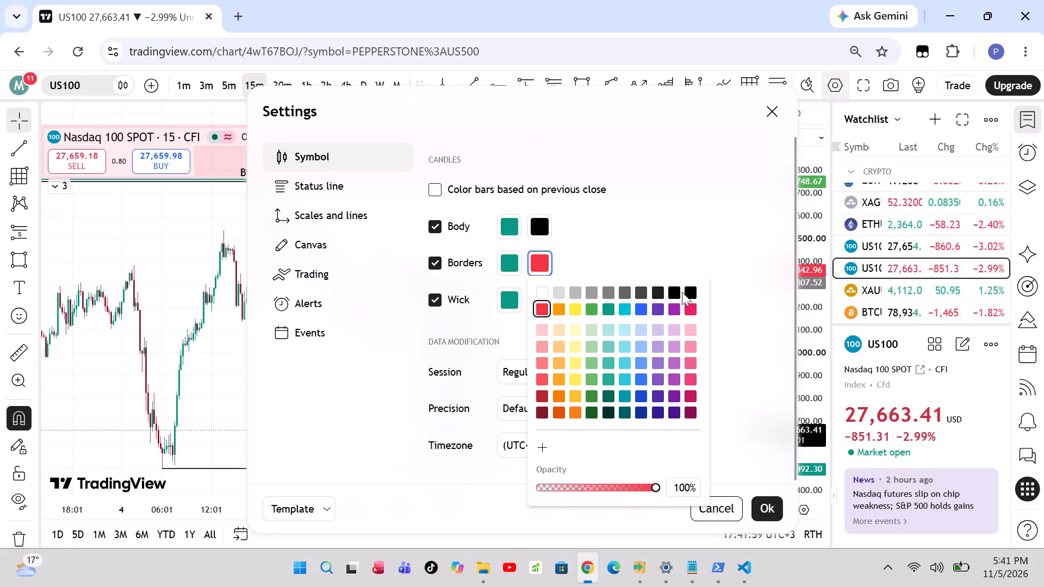
pyautogui.click(691, 298)
pyautogui.click(694, 266)
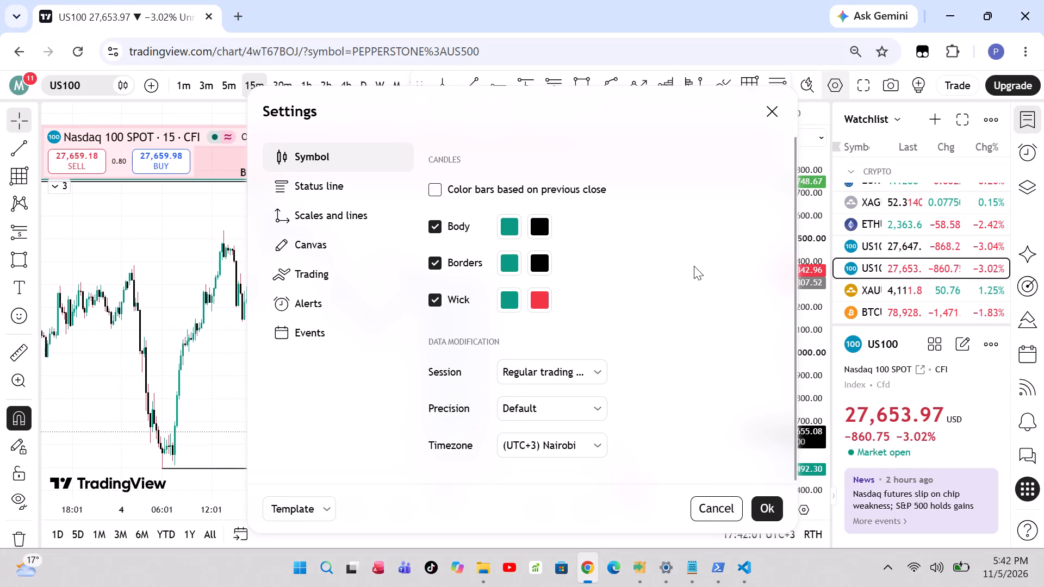
pyautogui.click(536, 300)
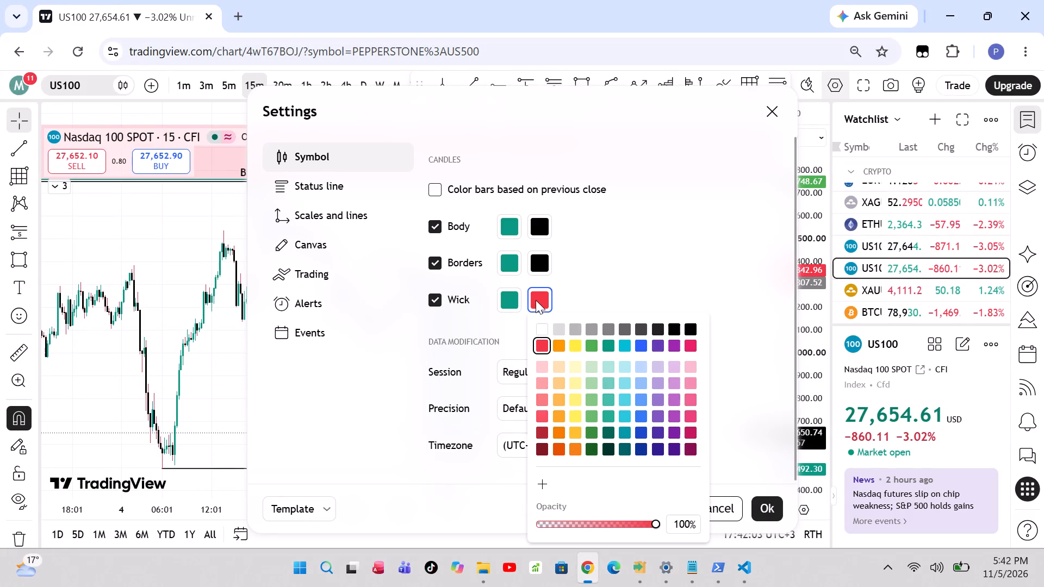
pyautogui.click(688, 327)
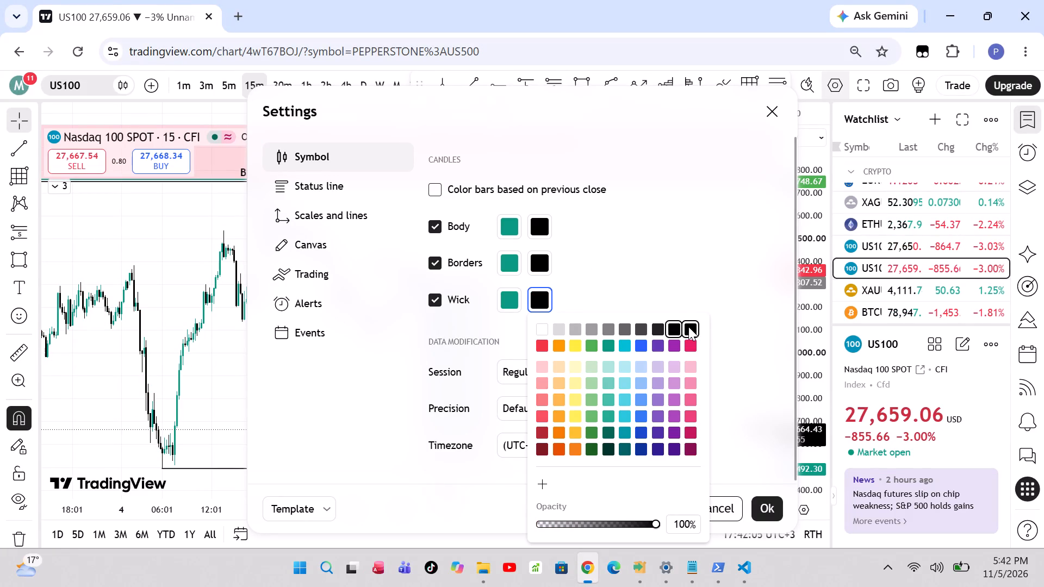
pyautogui.click(505, 126)
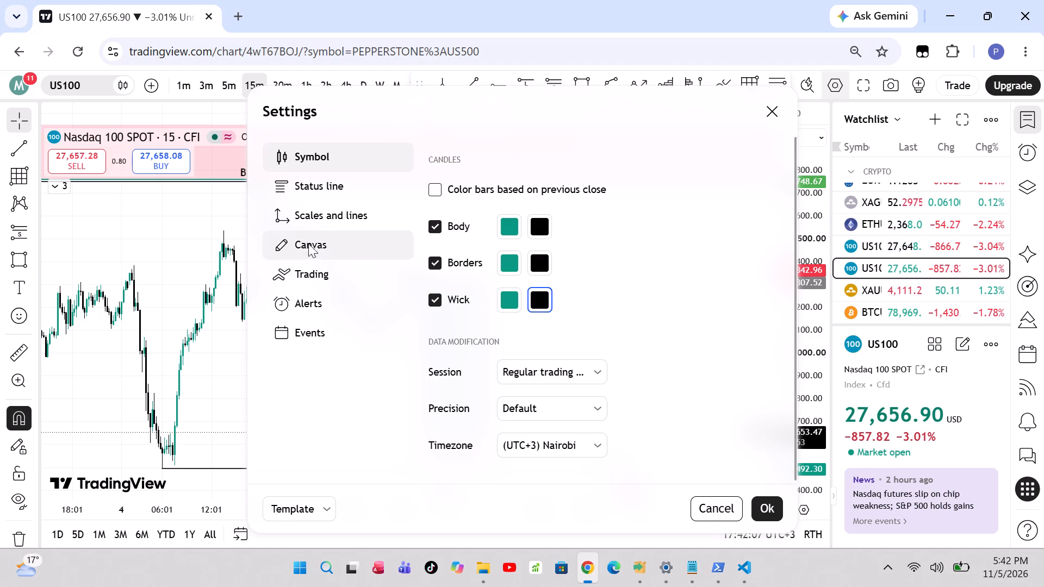
# Turn off the canvas's vertical grid lines and apply the chart settings.
pyautogui.click(308, 211)
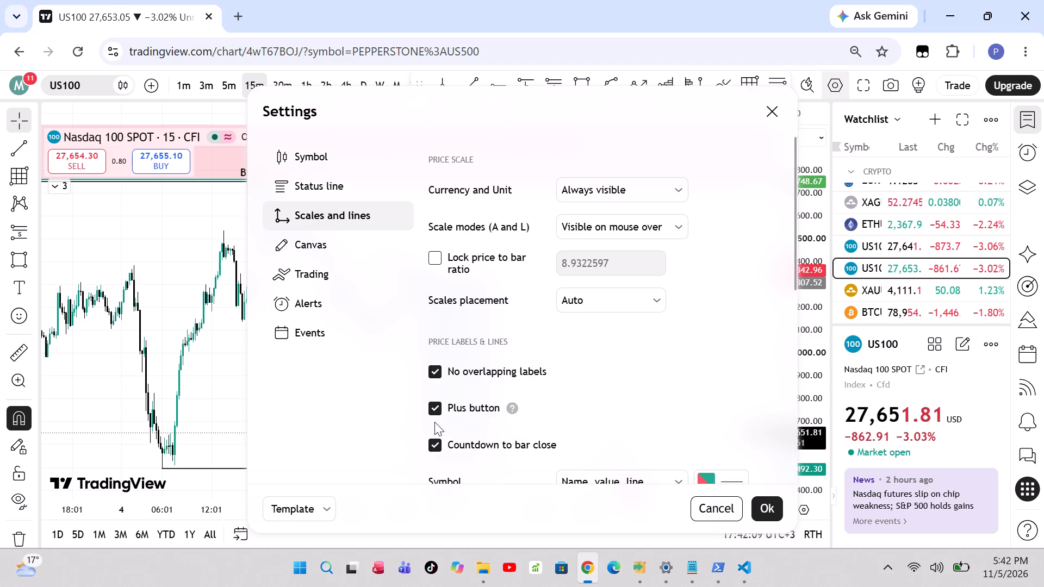
pyautogui.click(387, 249)
pyautogui.click(329, 239)
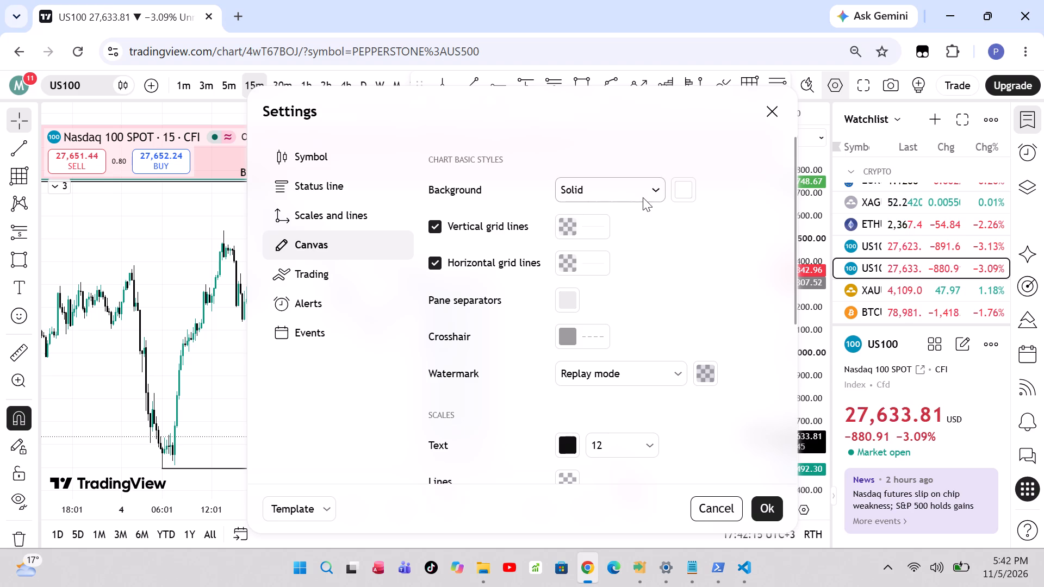
pyautogui.click(429, 223)
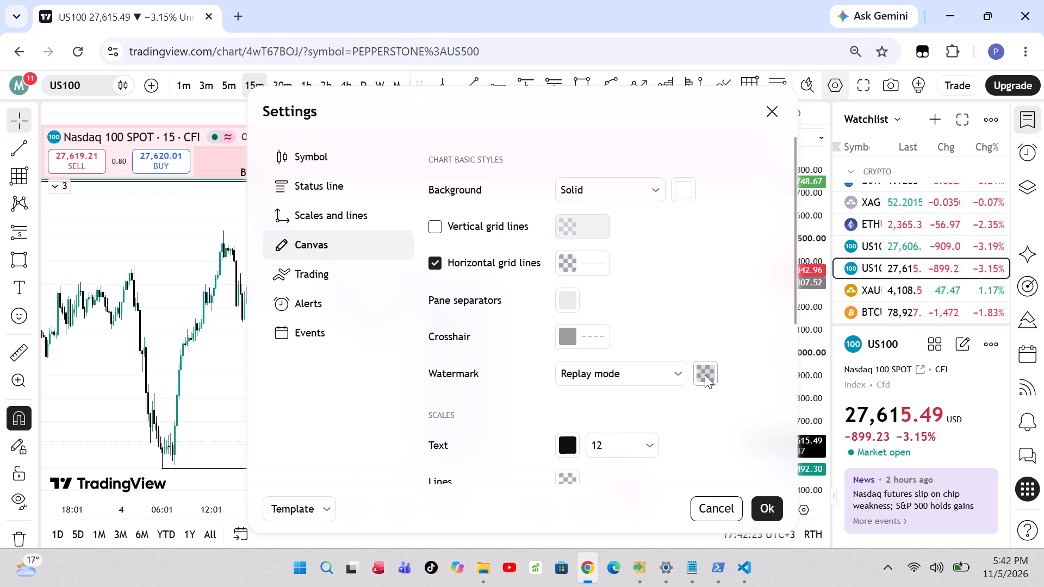
pyautogui.click(768, 516)
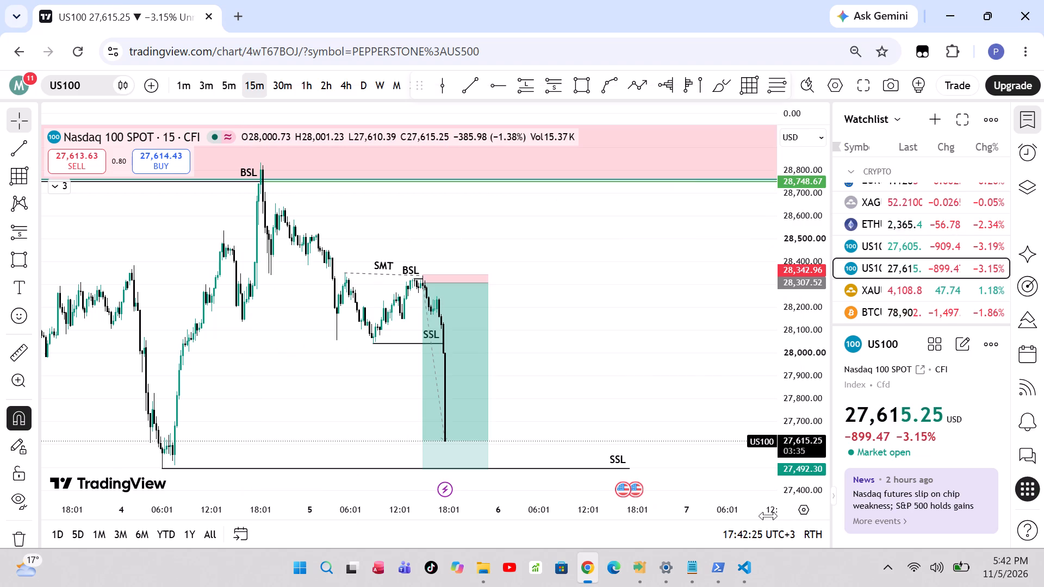
# Examine US100 price action and the marked levels on the 1-hour and 4-hour timeframes.
pyautogui.moveTo(646, 365); pyautogui.dragTo(729, 376)
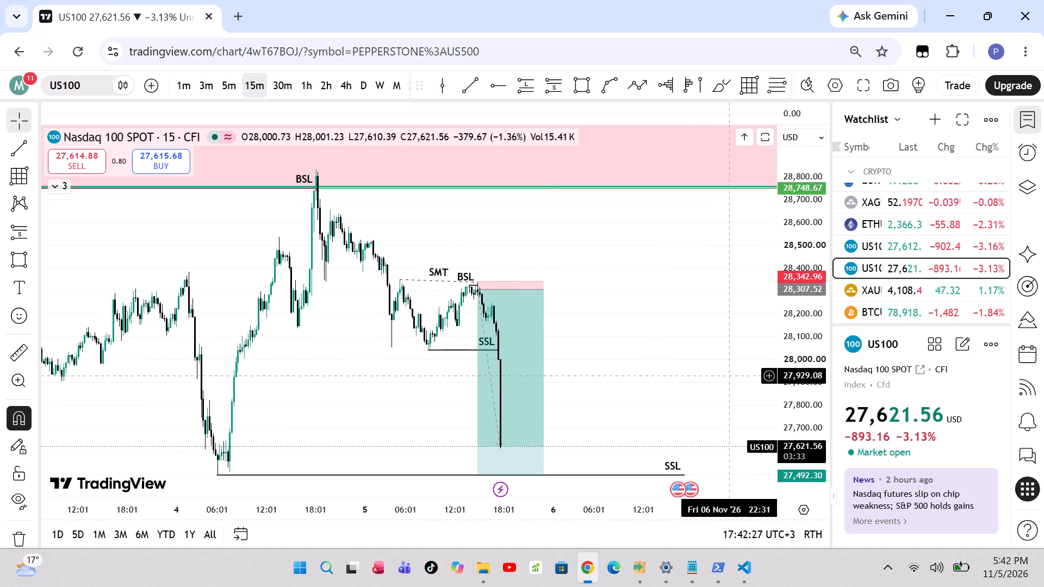
pyautogui.click(307, 86)
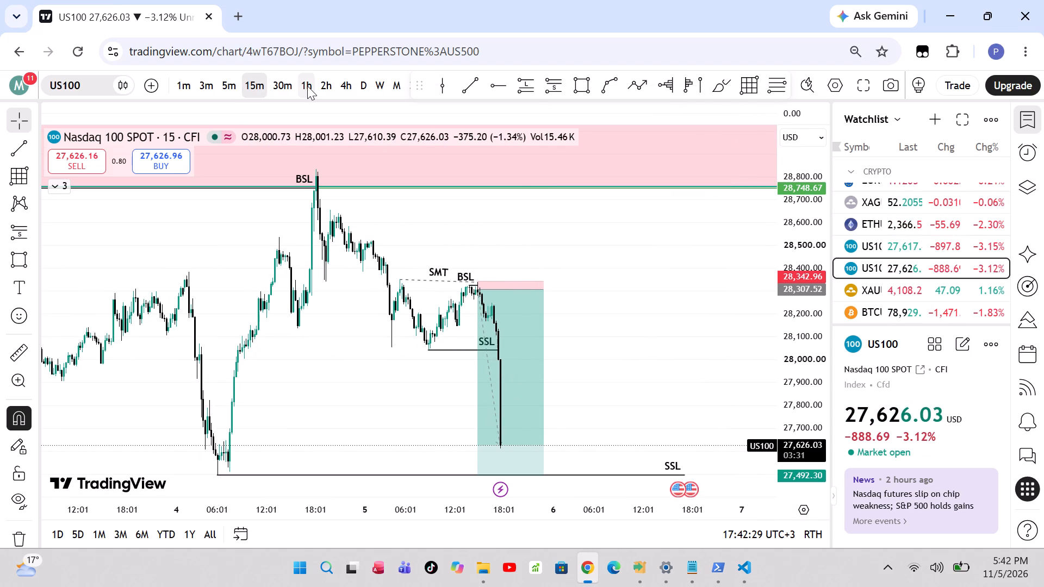
pyautogui.moveTo(556, 259); pyautogui.dragTo(512, 253)
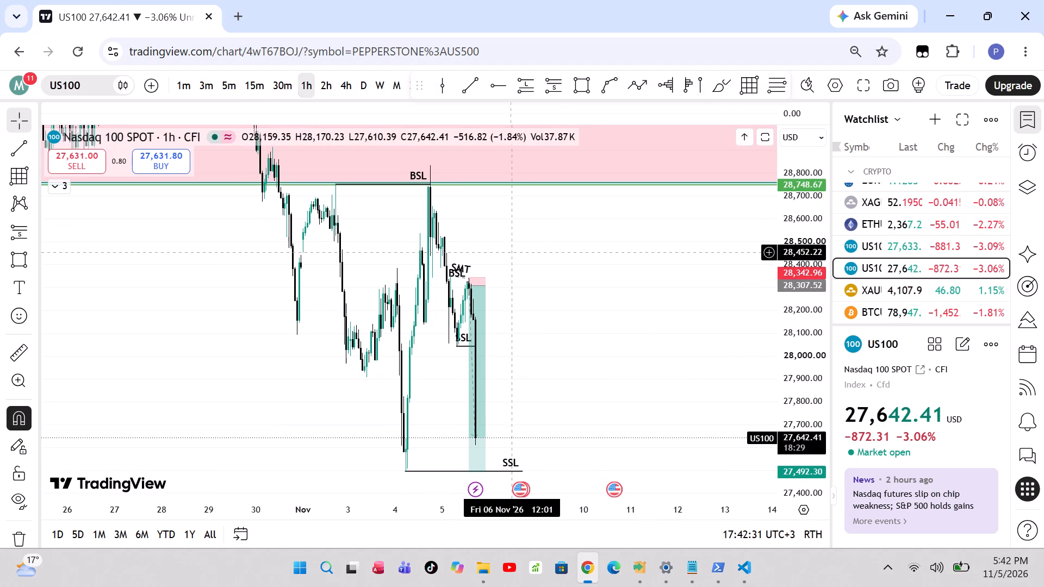
pyautogui.moveTo(324, 86); pyautogui.dragTo(339, 86)
pyautogui.click(339, 86)
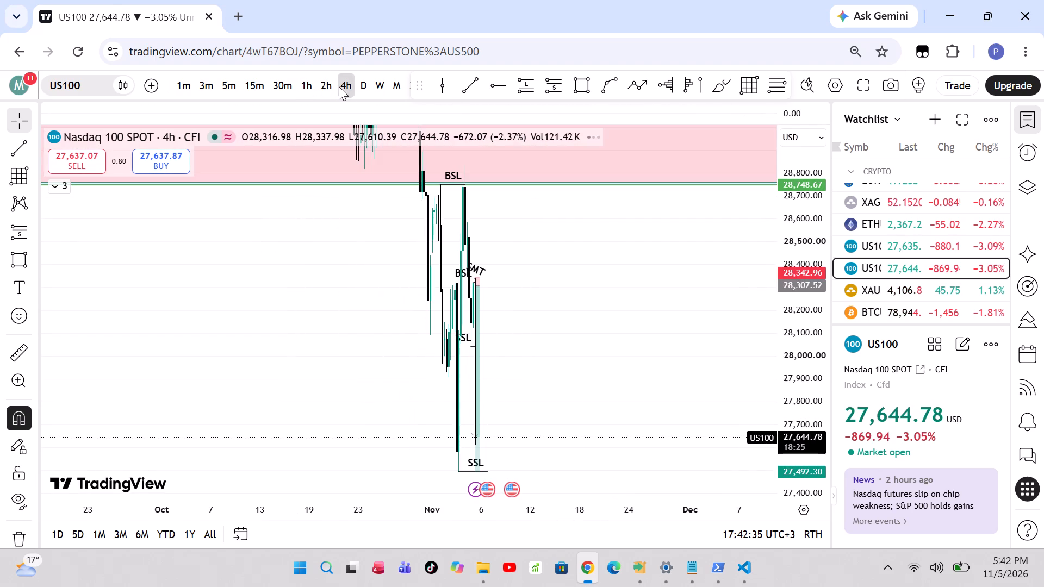
pyautogui.moveTo(483, 504); pyautogui.dragTo(74, 404)
pyautogui.moveTo(146, 336); pyautogui.dragTo(752, 441)
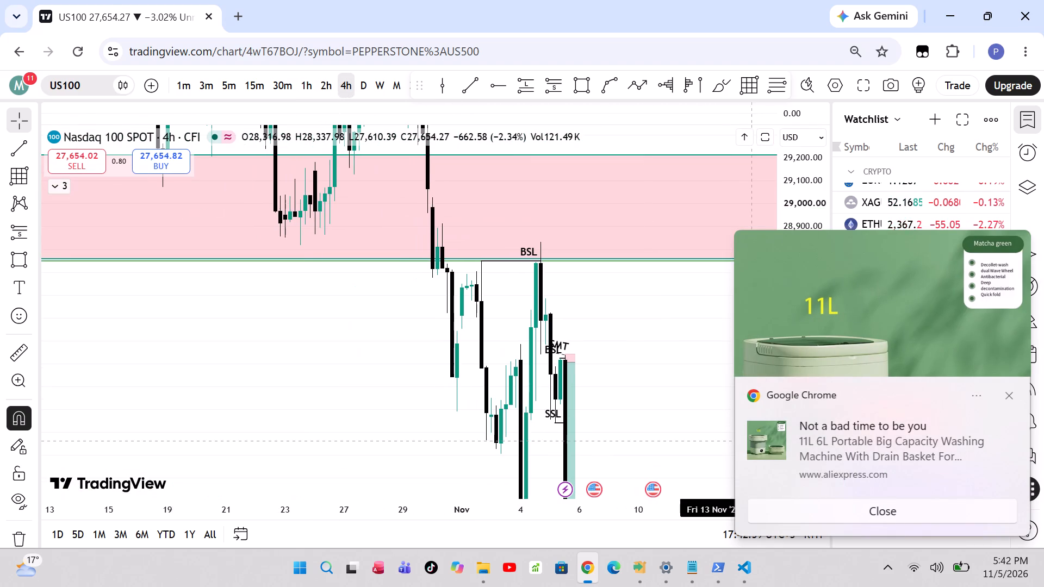
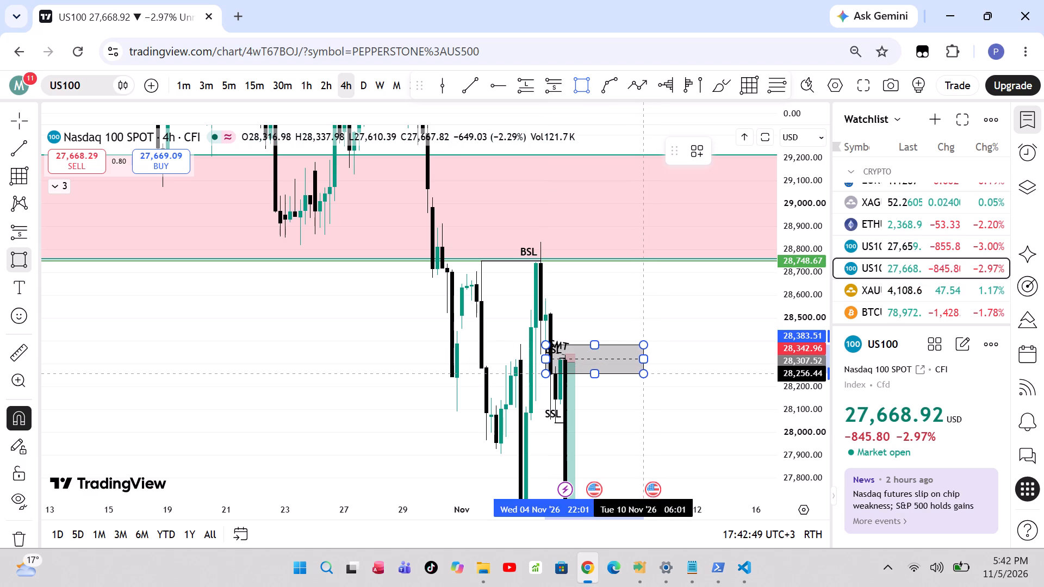
# Resize the grey rectangle near the SMT label to span about 28,383.51 to 28,288.20, ending at 09 Nov '26 22:01.
pyautogui.moveTo(642, 374); pyautogui.dragTo(633, 367)
pyautogui.click(633, 367)
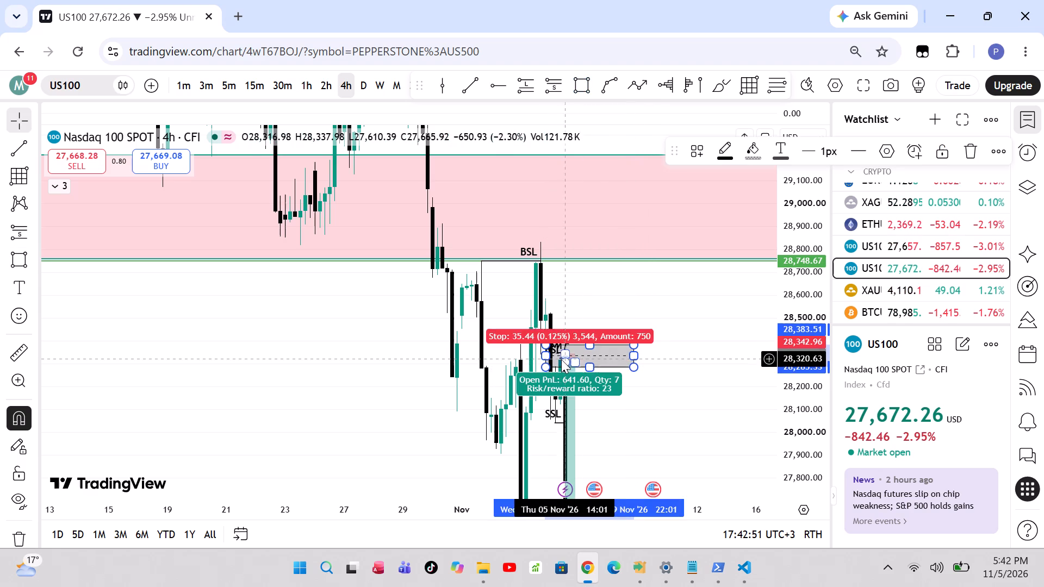
pyautogui.moveTo(588, 372); pyautogui.dragTo(550, 362)
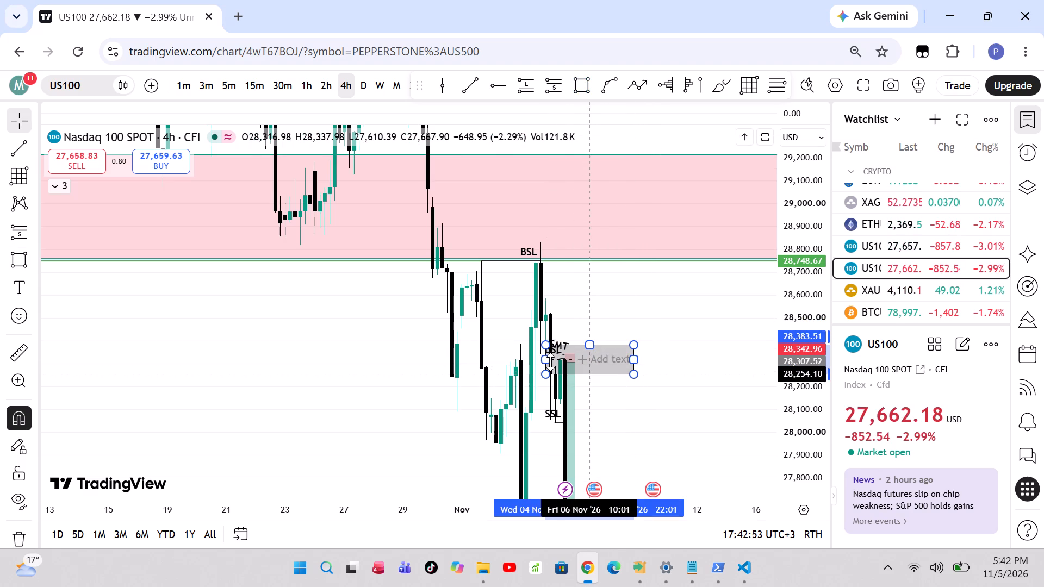
pyautogui.moveTo(550, 362); pyautogui.dragTo(556, 366)
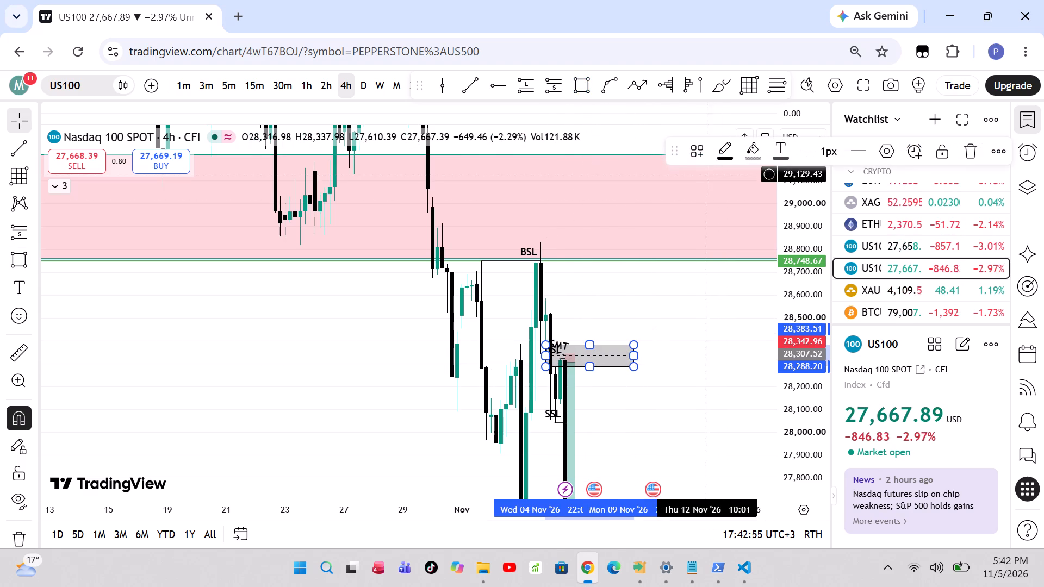
# Set the resized rectangle's background colour to red.
pyautogui.click(757, 152)
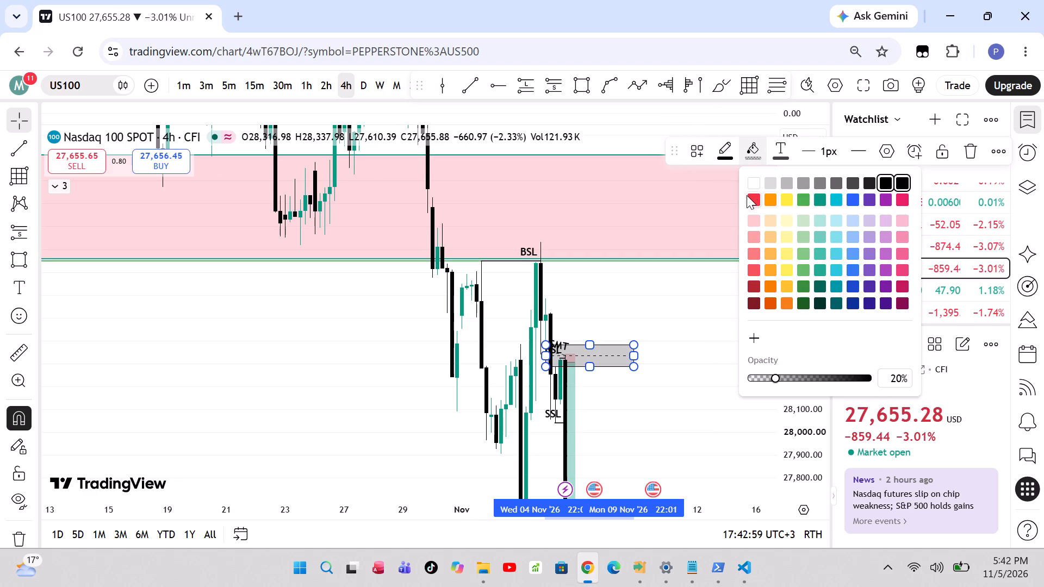
pyautogui.click(746, 195)
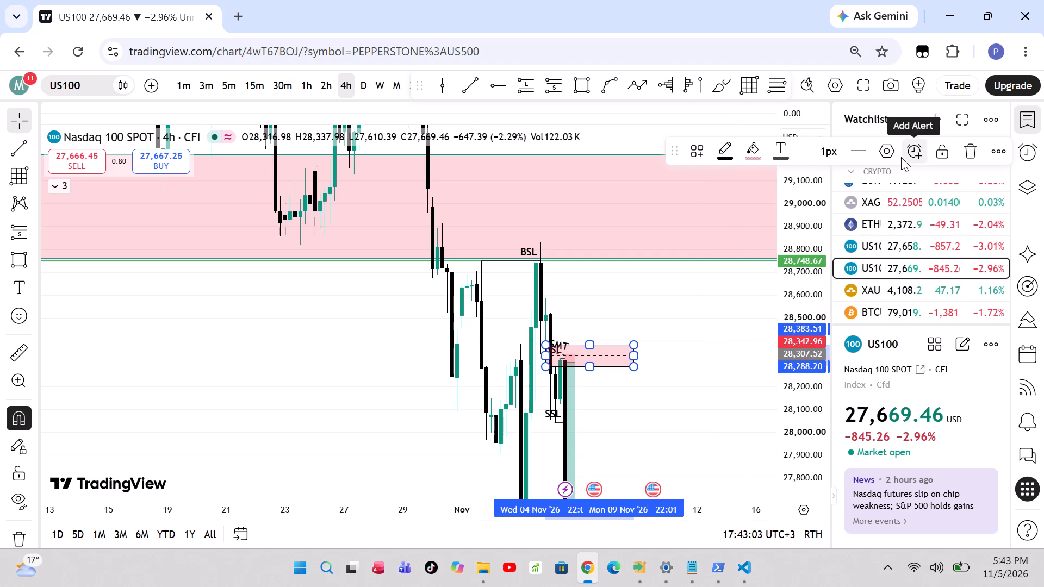
# Label the rectangle SIBI in bold italic text at size 12 and apply the settings.
pyautogui.click(885, 157)
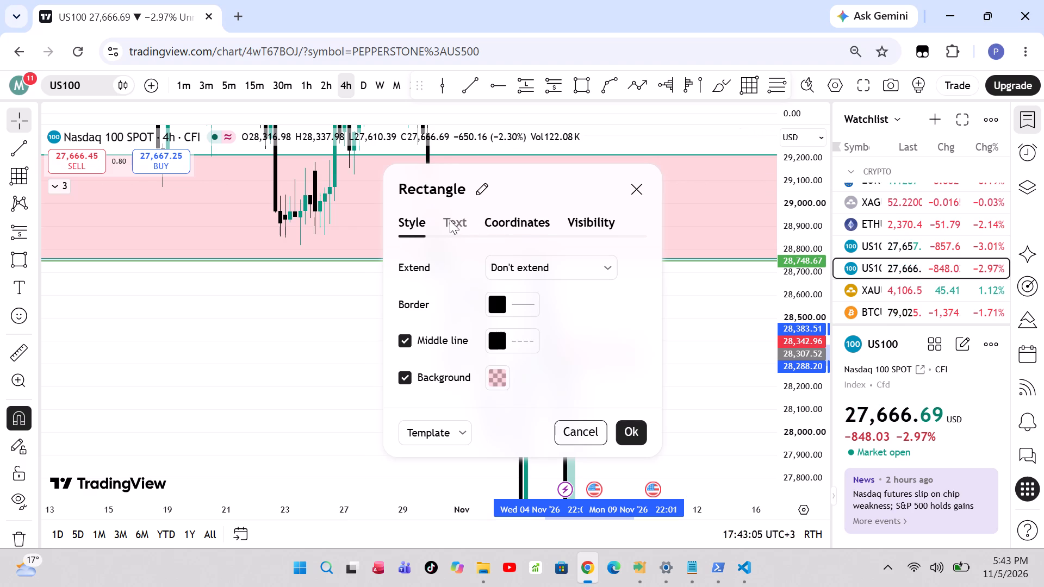
pyautogui.click(450, 220)
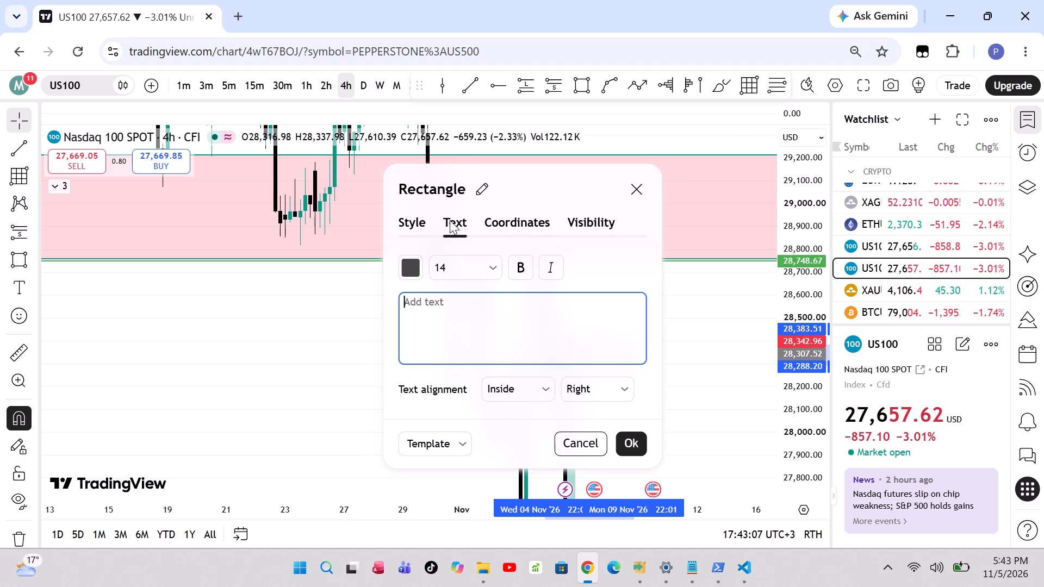
pyautogui.write('SIBI')
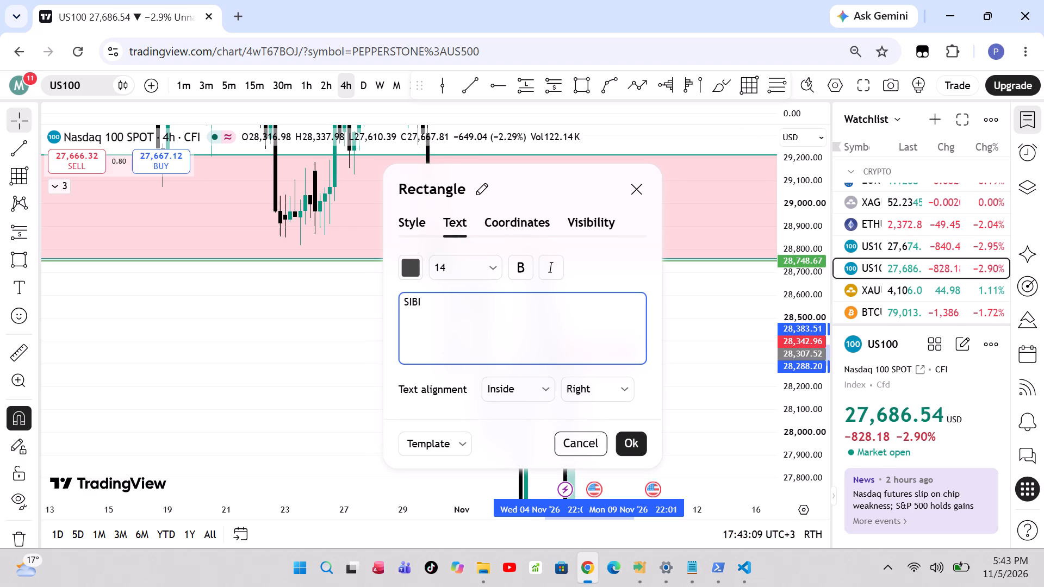
pyautogui.moveTo(465, 193); pyautogui.dragTo(252, 130)
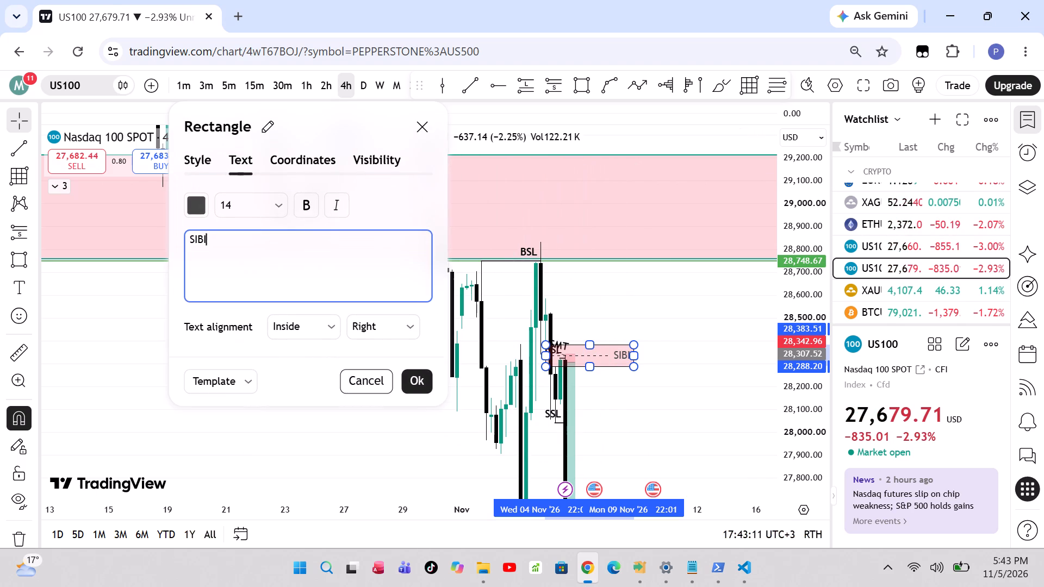
pyautogui.click(305, 204)
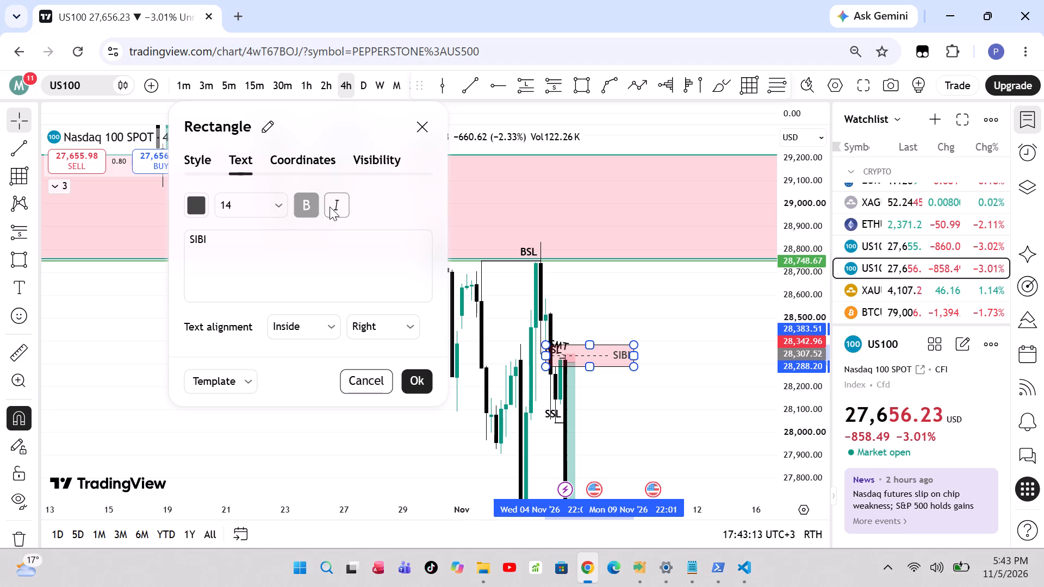
pyautogui.click(332, 205)
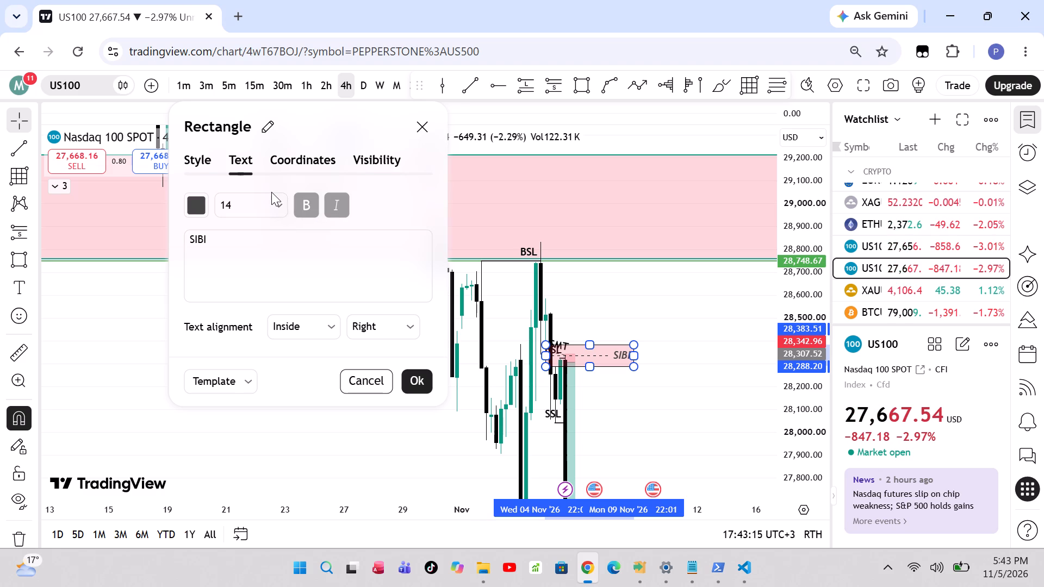
pyautogui.click(271, 192)
pyautogui.click(271, 216)
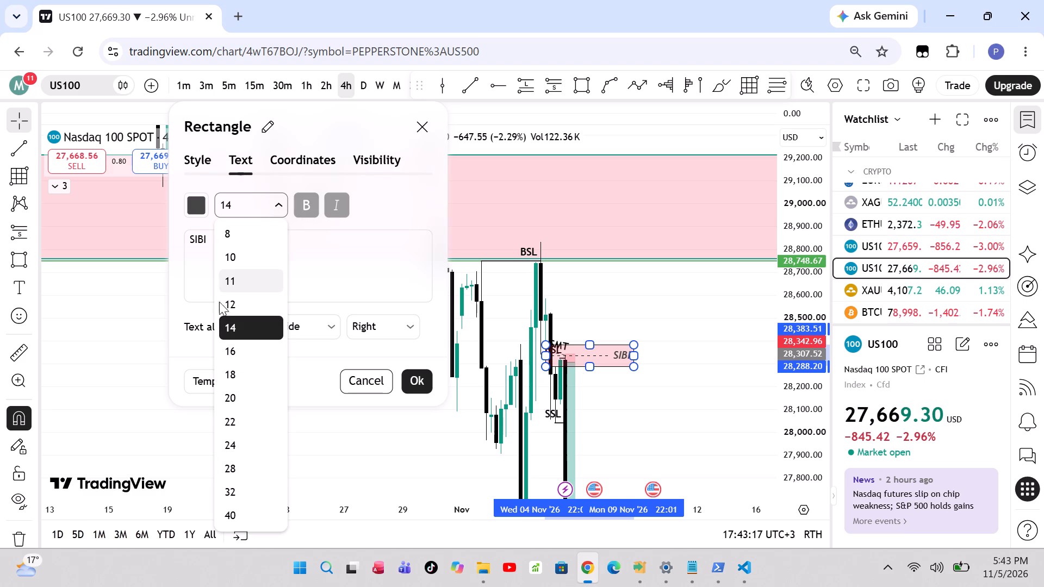
pyautogui.click(240, 301)
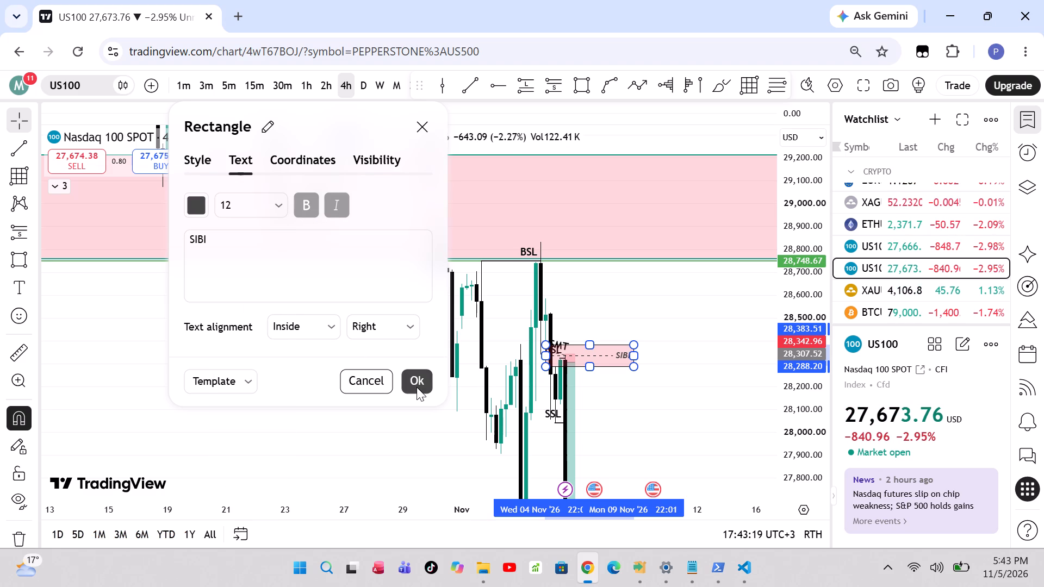
pyautogui.click(417, 387)
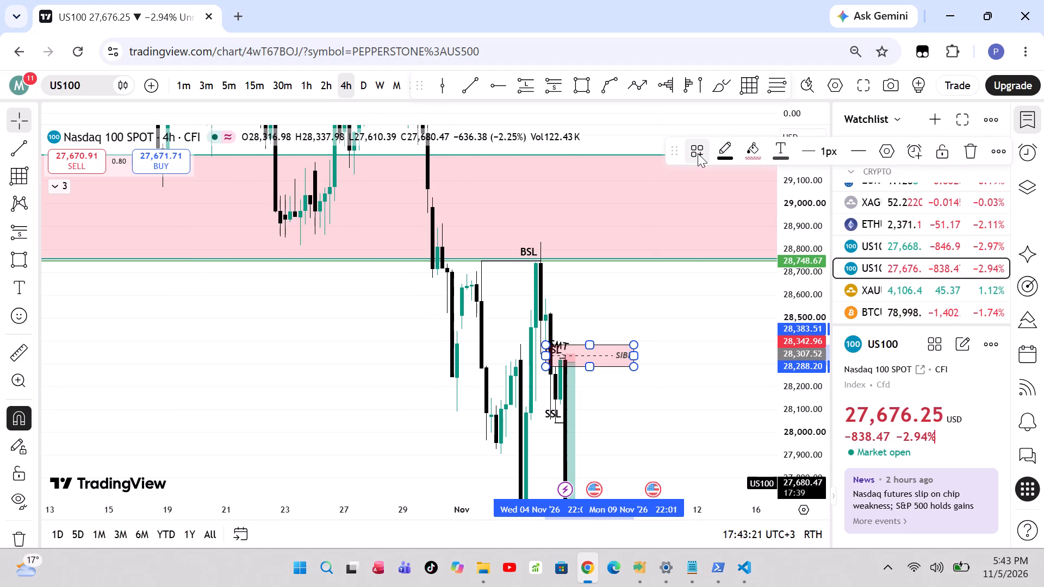
# Save the rectangle's formatting as a drawing template named SIBI.
pyautogui.click(698, 153)
pyautogui.click(723, 182)
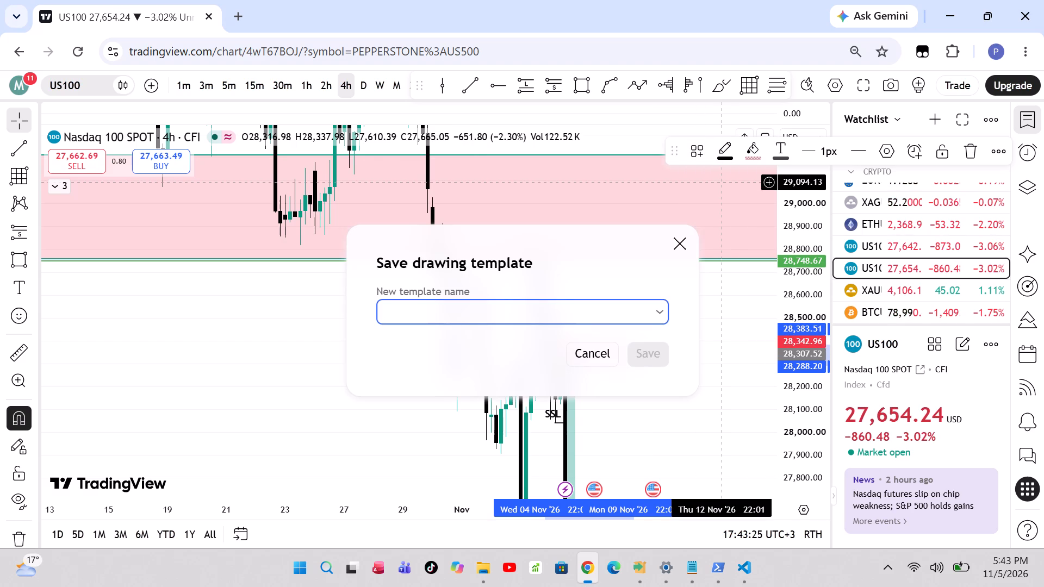
pyautogui.write('SIBI')
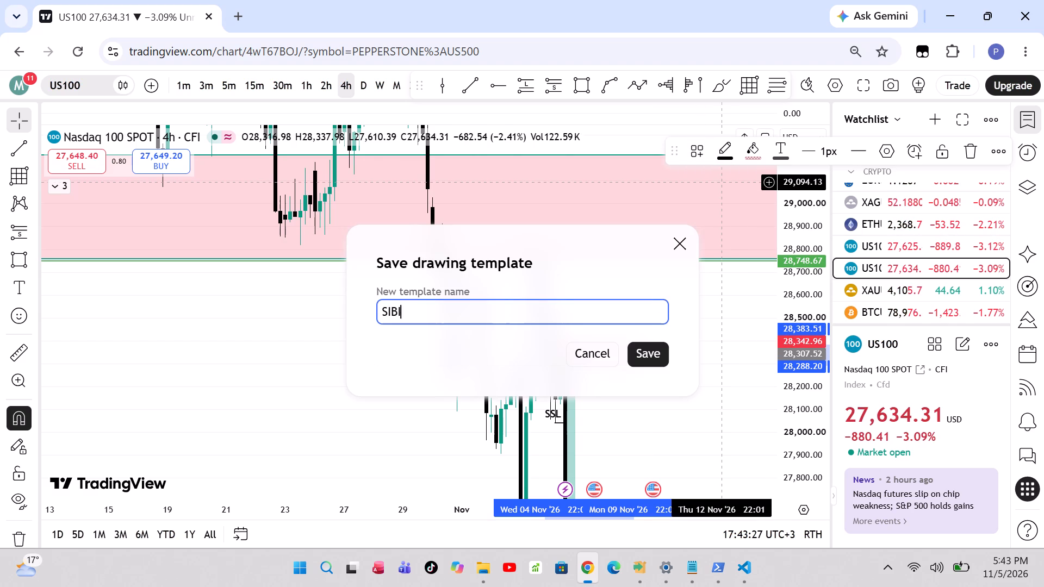
pyautogui.click(644, 351)
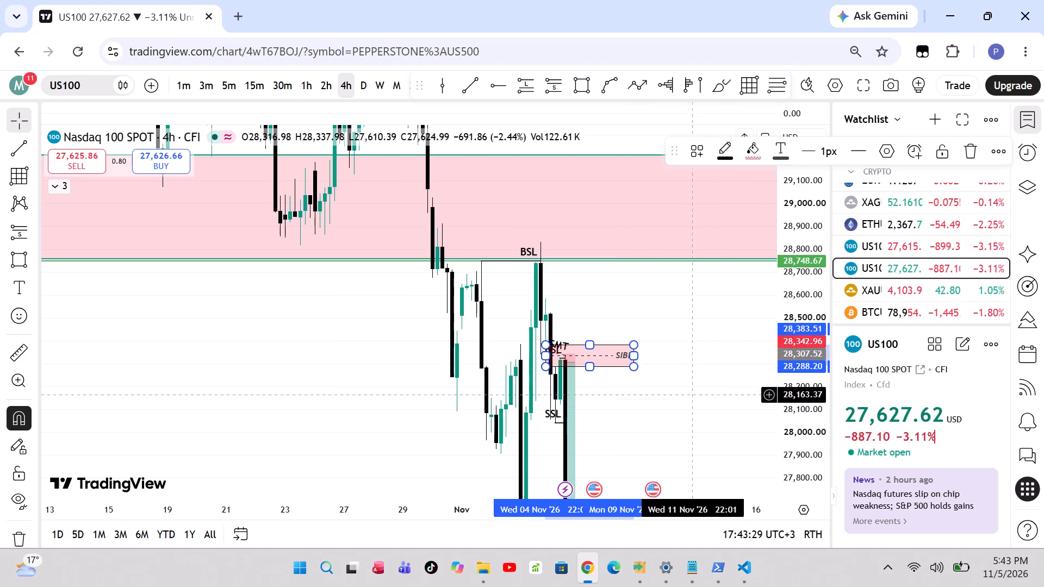
# On the 15-minute timeframe, move the SIBI rectangle's starting edge to about 05 Nov '26 03:46.
pyautogui.moveTo(701, 422); pyautogui.dragTo(679, 292)
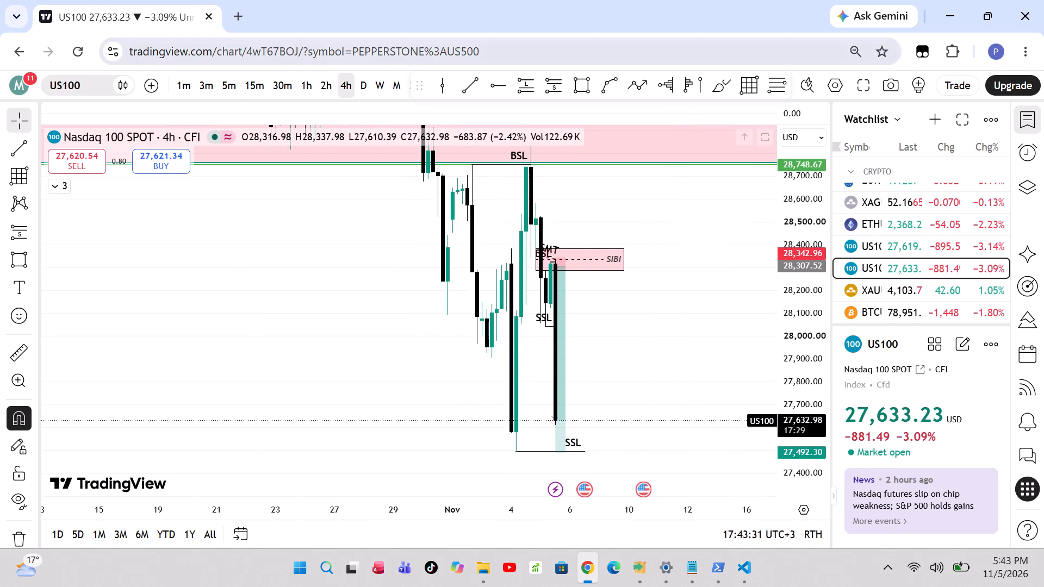
pyautogui.click(302, 76)
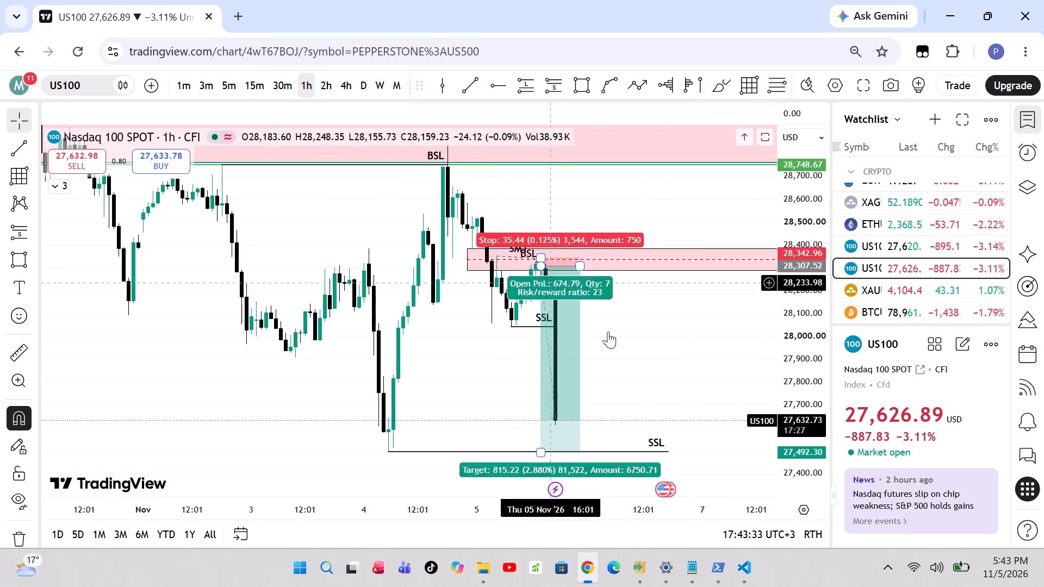
pyautogui.click(250, 88)
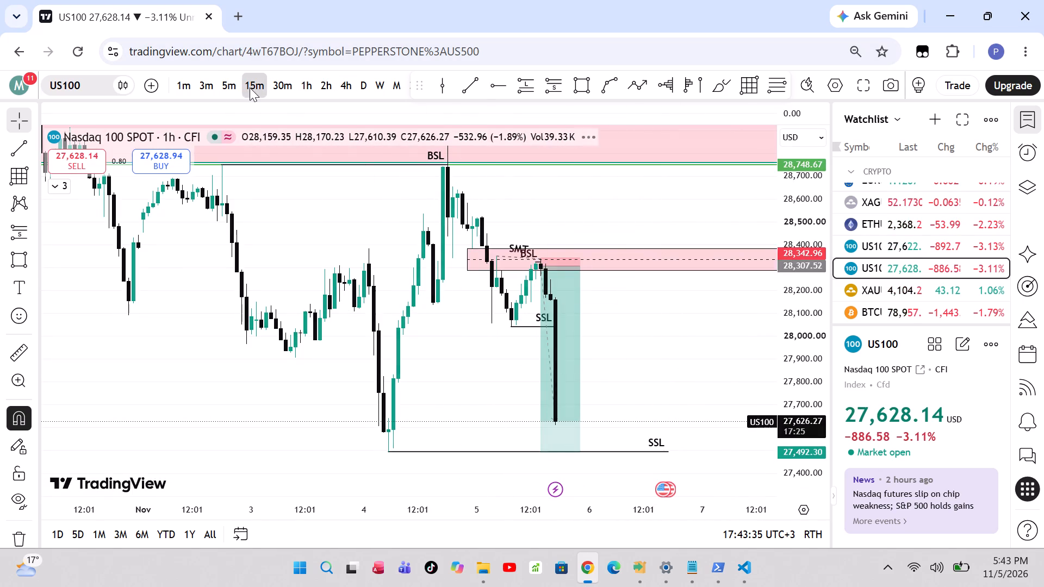
pyautogui.moveTo(790, 393); pyautogui.dragTo(766, 292)
pyautogui.moveTo(724, 284); pyautogui.dragTo(521, 232)
pyautogui.moveTo(189, 300); pyautogui.dragTo(258, 376)
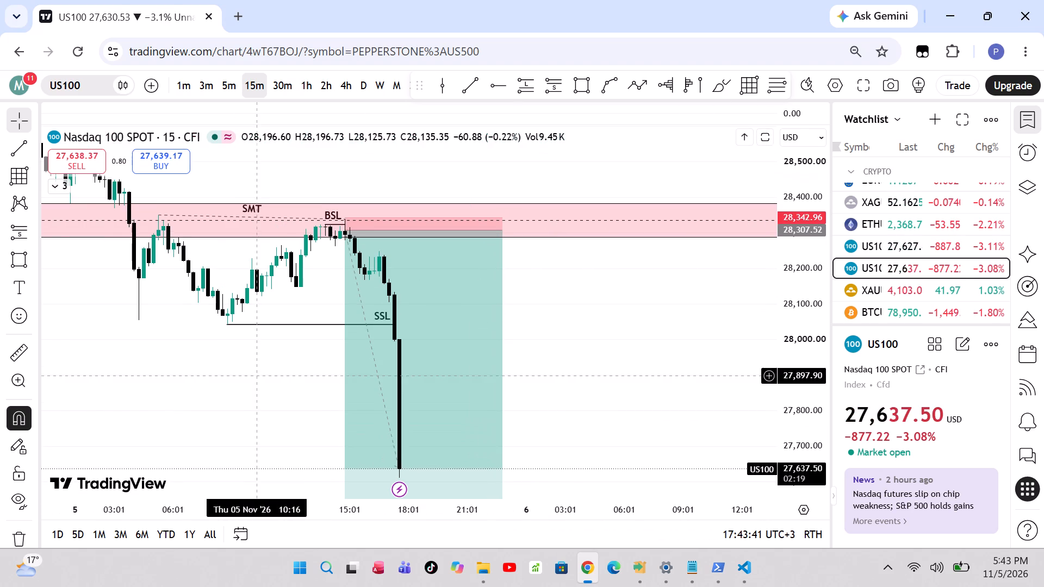
pyautogui.moveTo(85, 287); pyautogui.dragTo(152, 284)
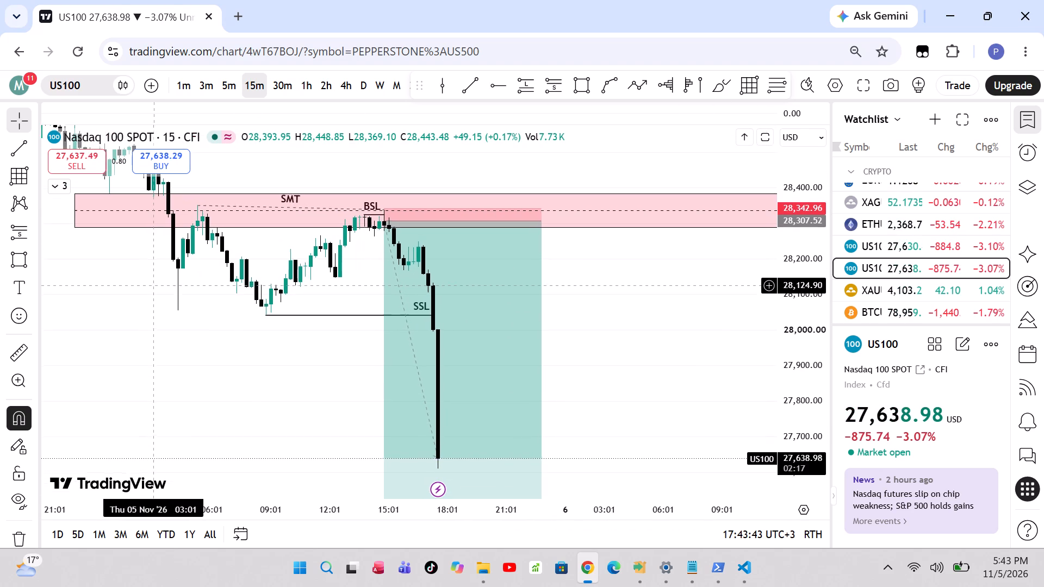
pyautogui.moveTo(152, 284); pyautogui.dragTo(151, 286)
pyautogui.moveTo(72, 208); pyautogui.dragTo(147, 211)
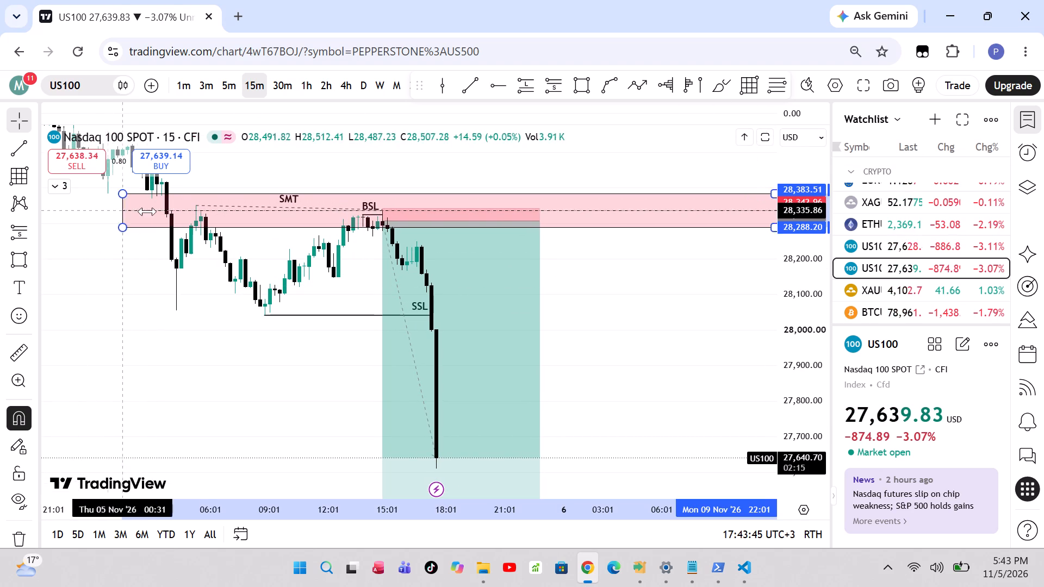
pyautogui.moveTo(147, 211); pyautogui.dragTo(169, 209)
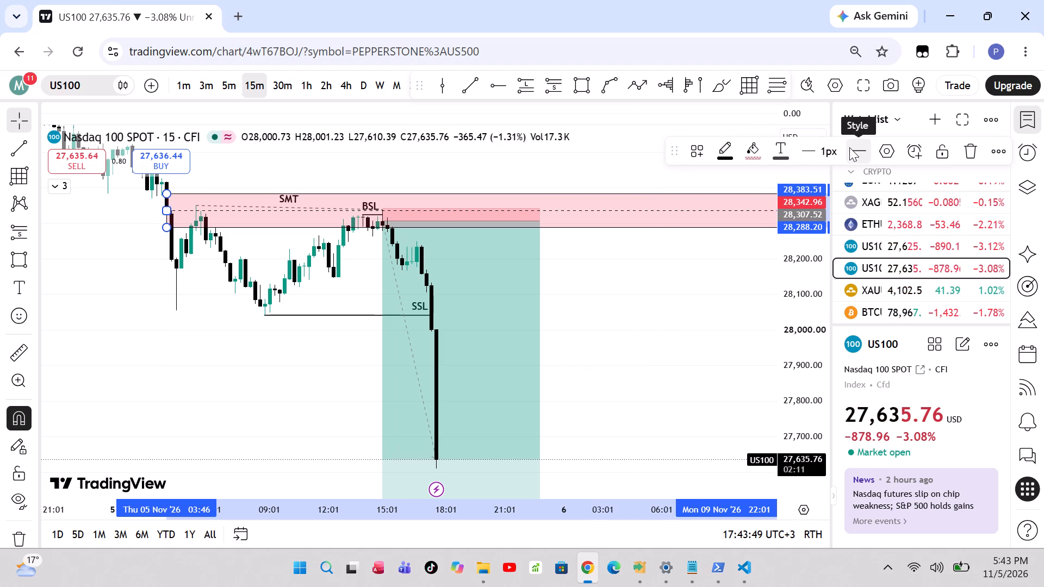
# Set the SIBI rectangle's border colour to light grey in its style settings.
pyautogui.click(886, 151)
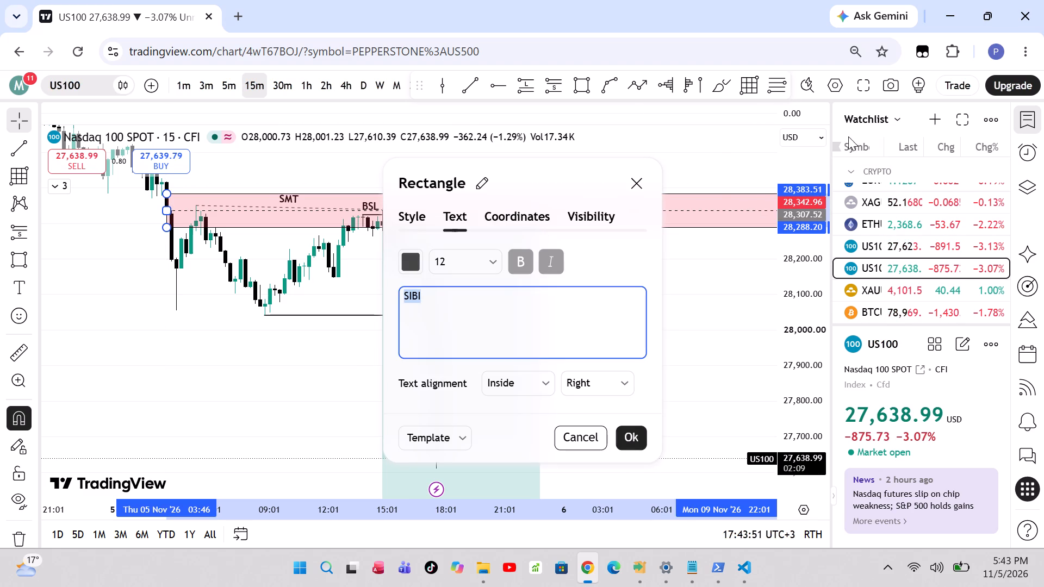
pyautogui.click(411, 215)
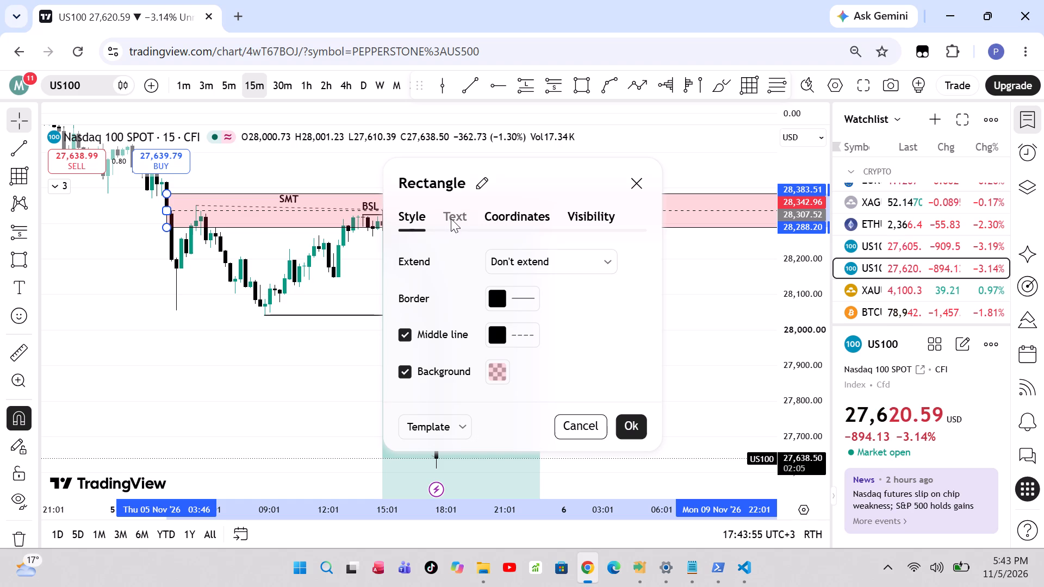
pyautogui.click(498, 305)
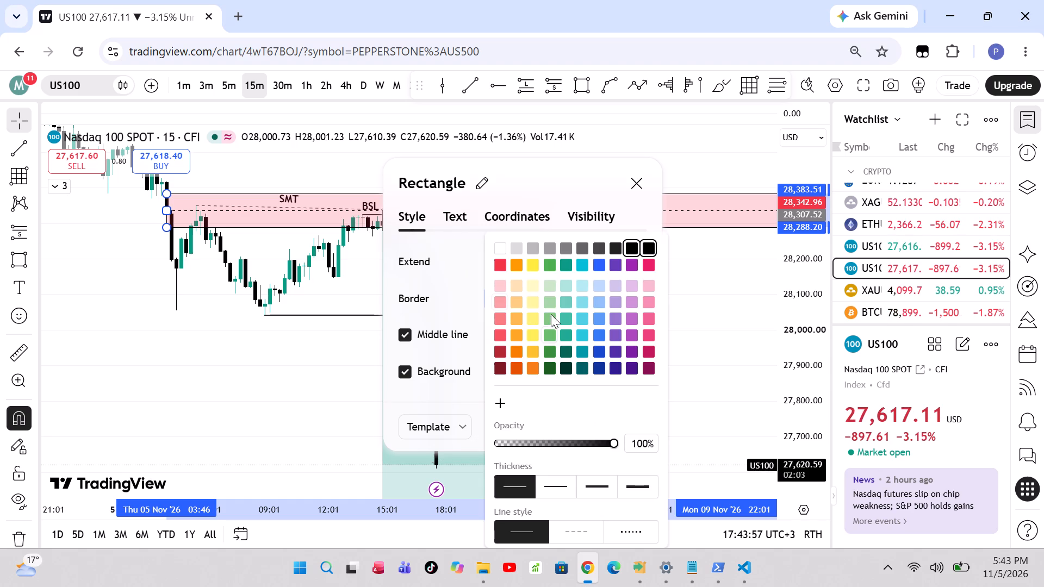
pyautogui.click(517, 244)
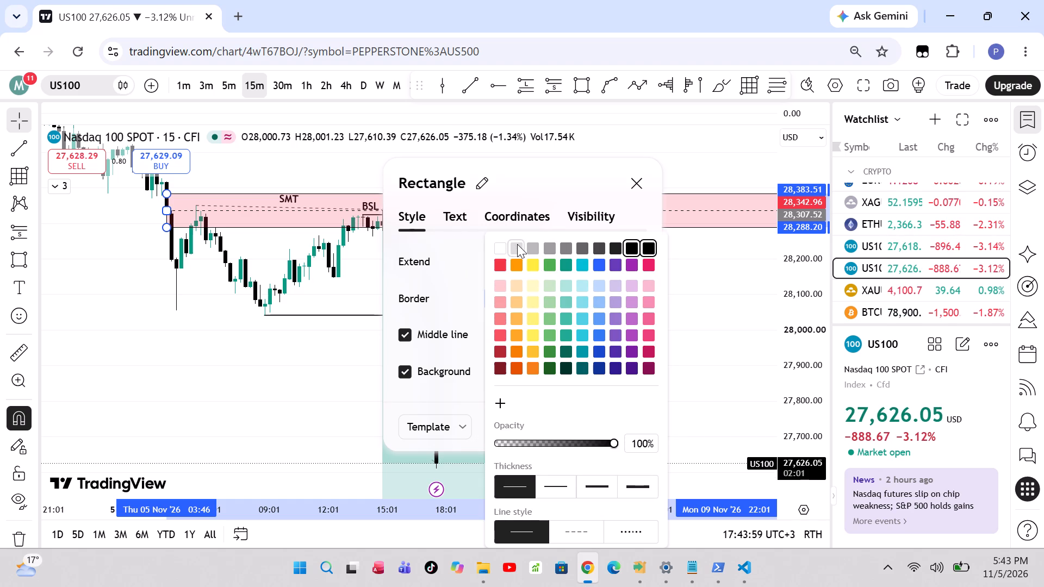
pyautogui.click(535, 245)
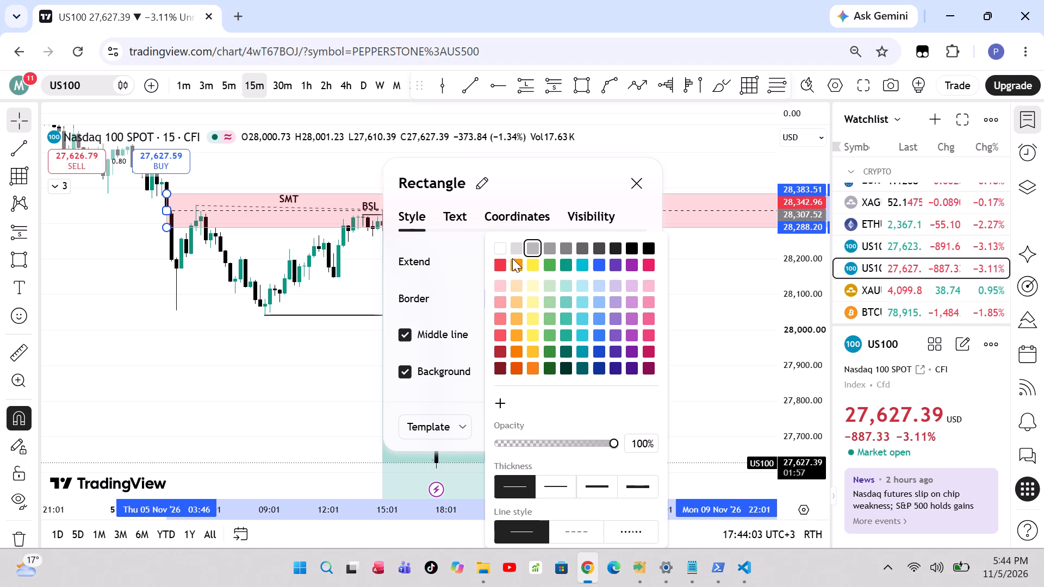
pyautogui.click(499, 245)
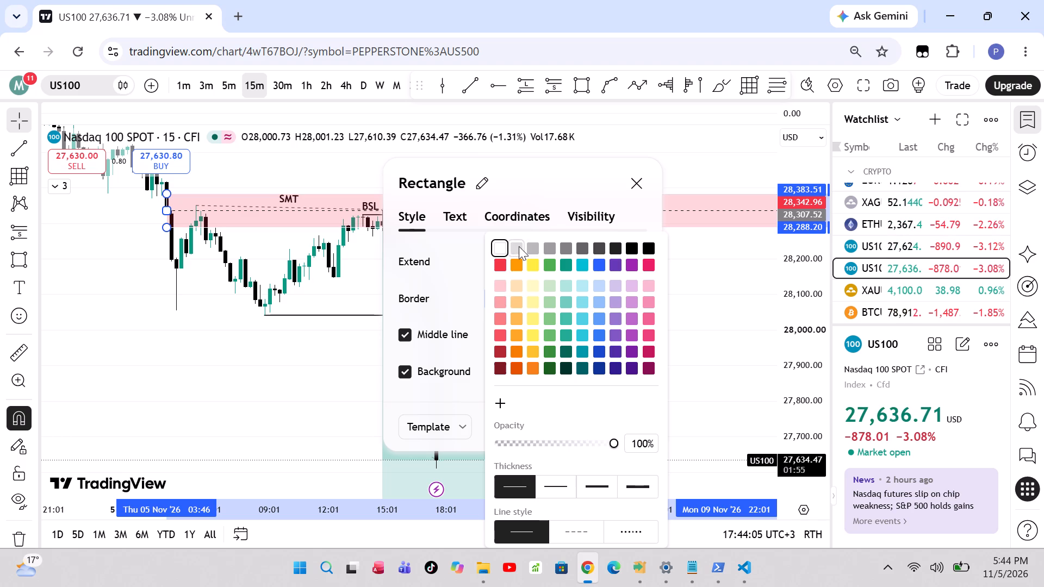
pyautogui.click(520, 246)
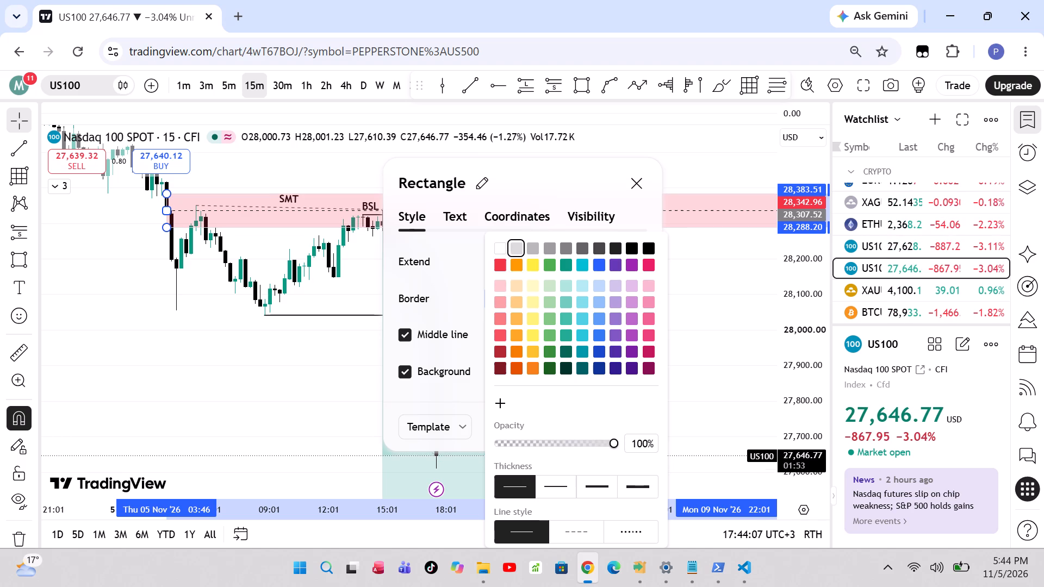
pyautogui.click(556, 201)
# Set the SIBI rectangle's background to the base red at 31% opacity and close its settings.
pyautogui.doubleClick(496, 376)
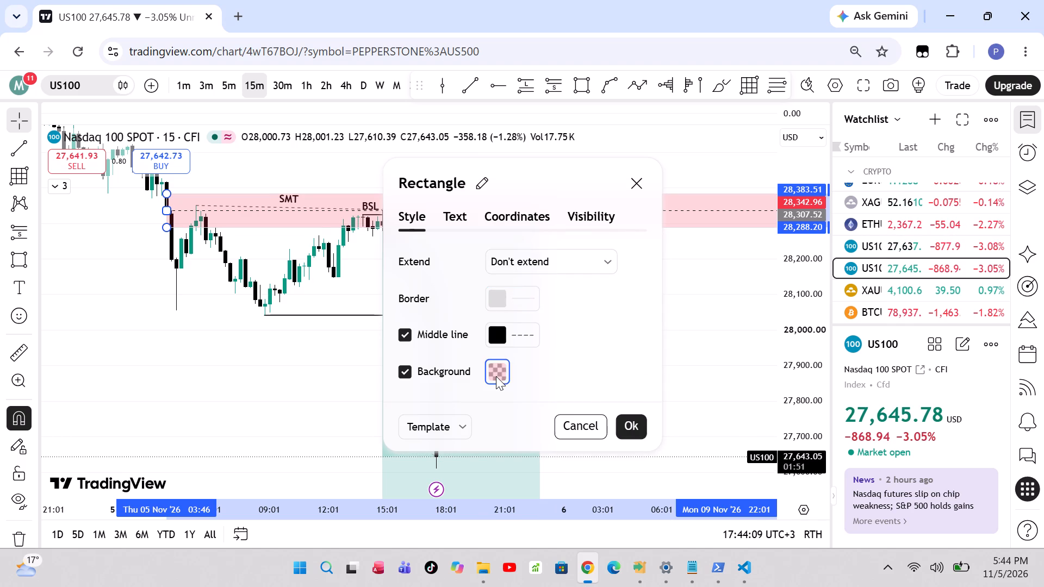
pyautogui.click(499, 351)
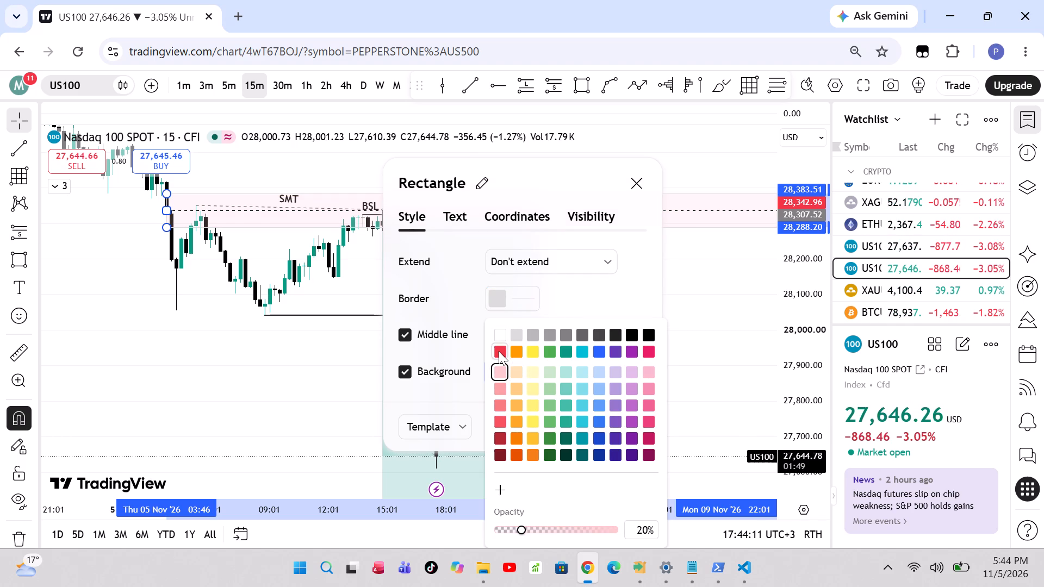
pyautogui.moveTo(520, 528); pyautogui.dragTo(535, 530)
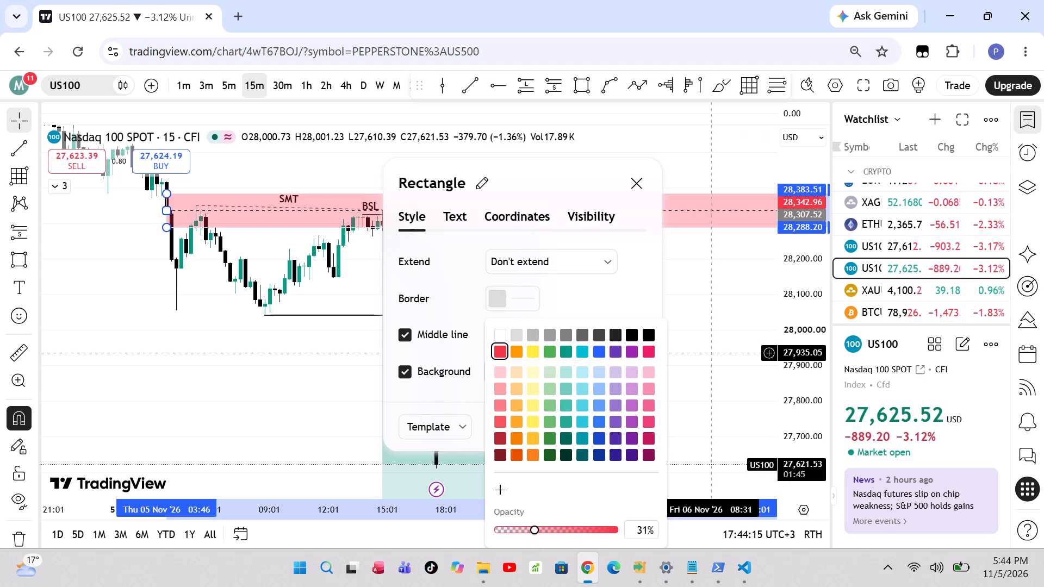
pyautogui.click(741, 340)
pyautogui.moveTo(676, 319); pyautogui.dragTo(456, 337)
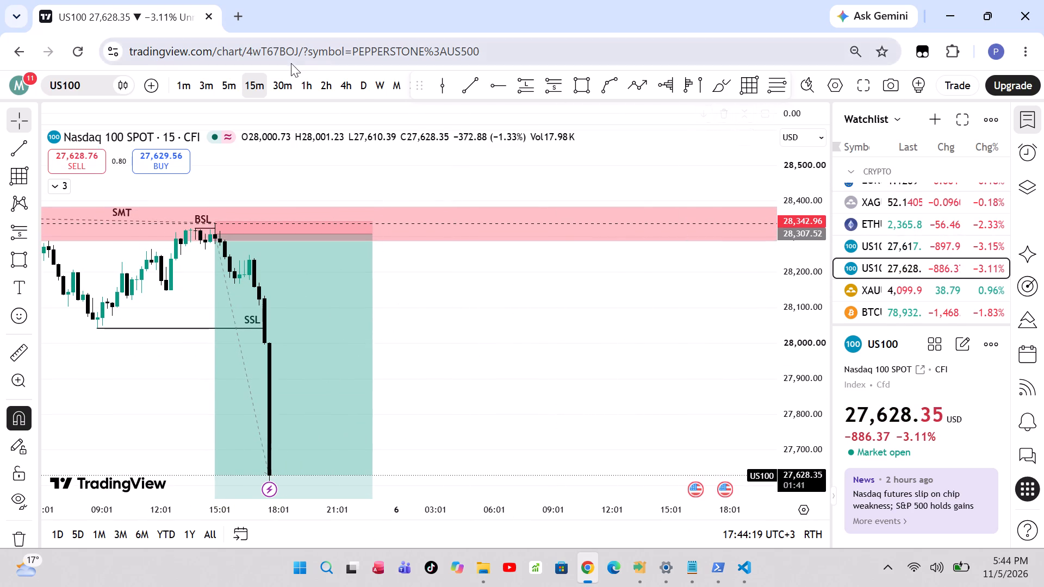
# On the 1-hour timeframe, pull the SIBI rectangle's ending edge back to about 06 Nov '26 06:01.
pyautogui.doubleClick(303, 74)
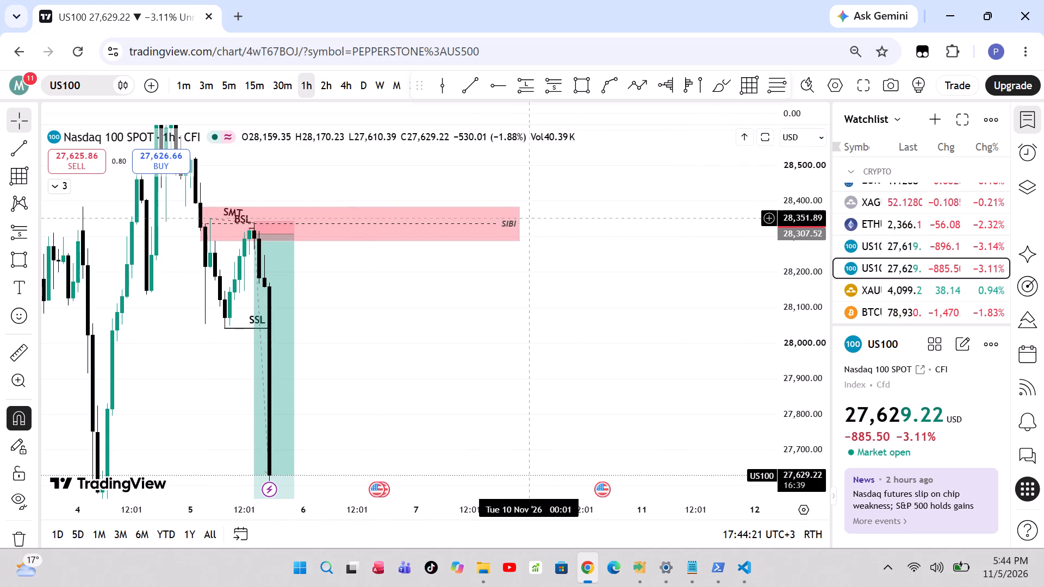
pyautogui.moveTo(516, 220); pyautogui.dragTo(326, 231)
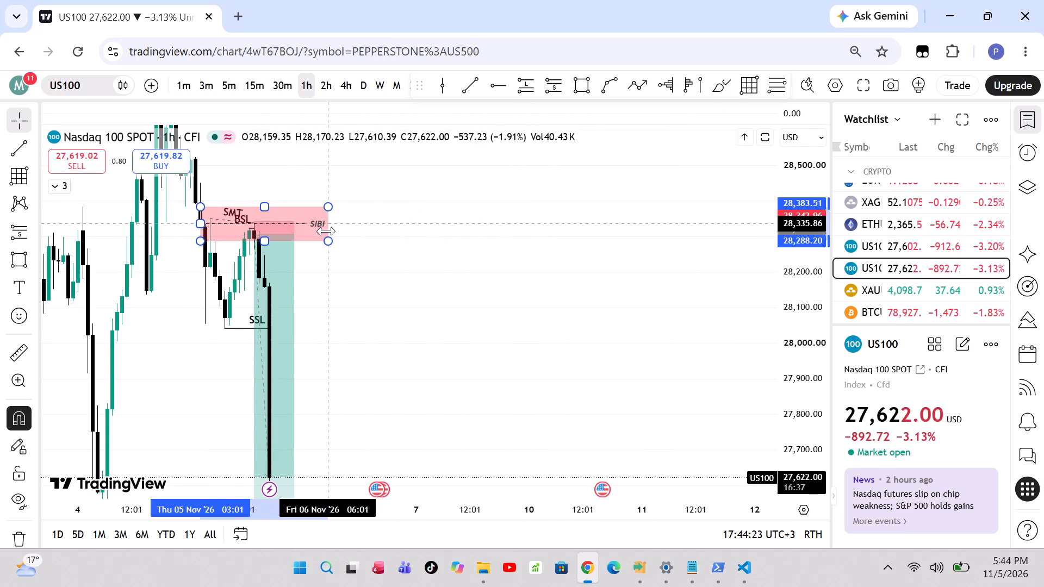
pyautogui.moveTo(326, 231); pyautogui.dragTo(326, 231)
# Set the SIBI rectangle's text colour to black.
pyautogui.click(786, 147)
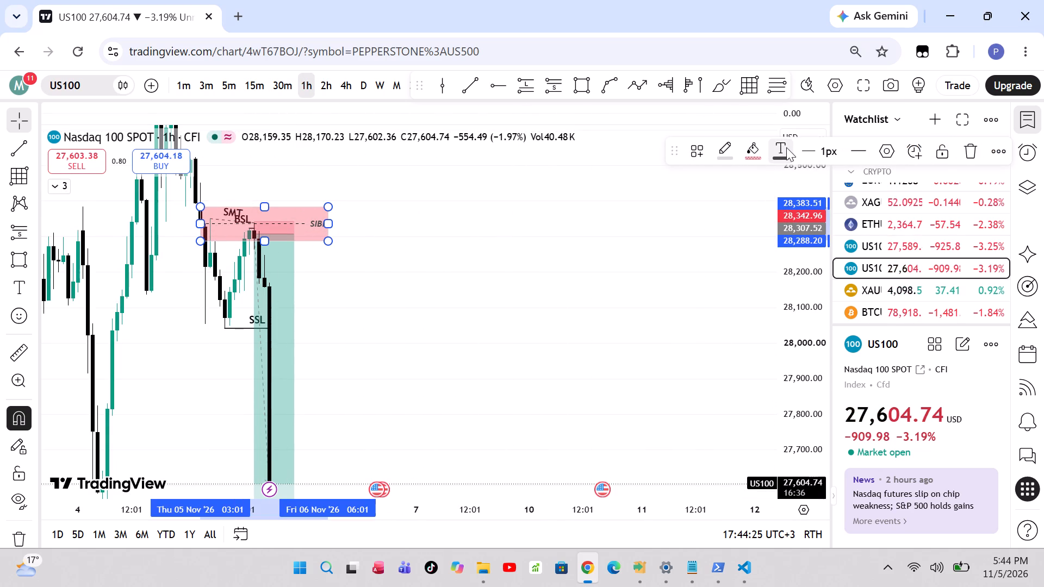
pyautogui.click(934, 184)
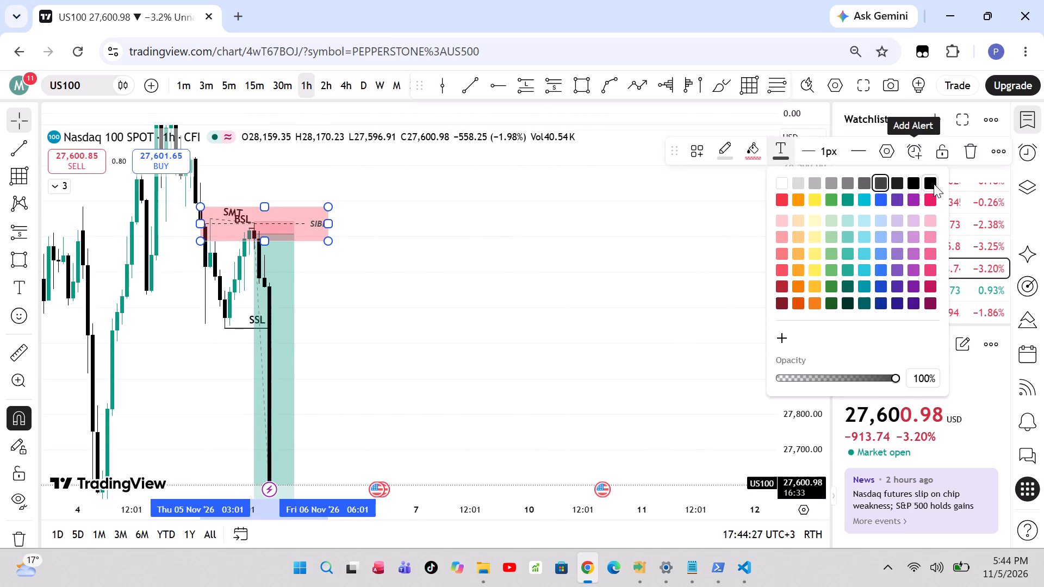
# Save the rectangle's formatting as a drawing template under the name SIBI, replacing the existing template.
pyautogui.click(701, 146)
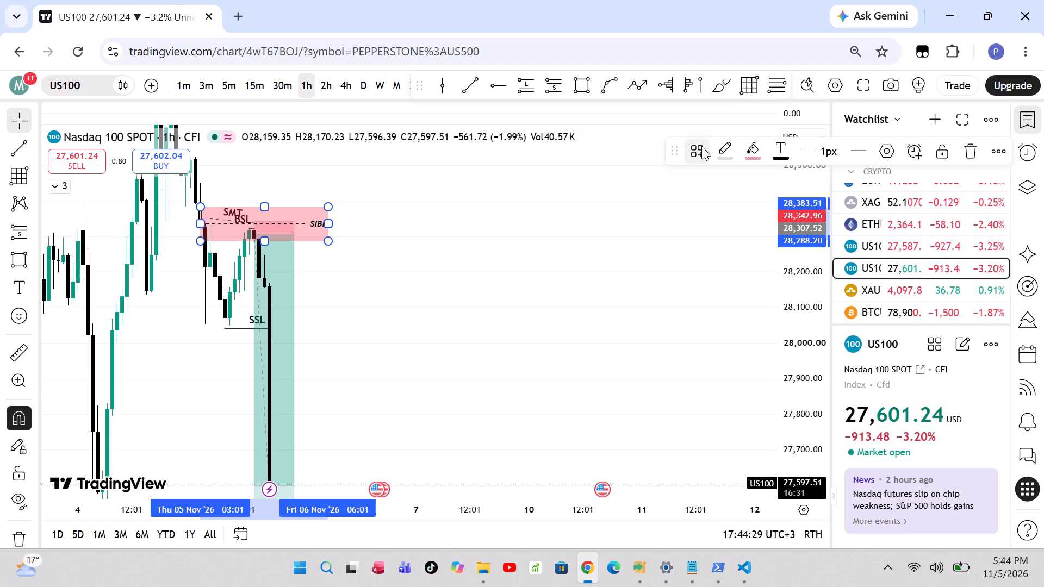
pyautogui.click(723, 180)
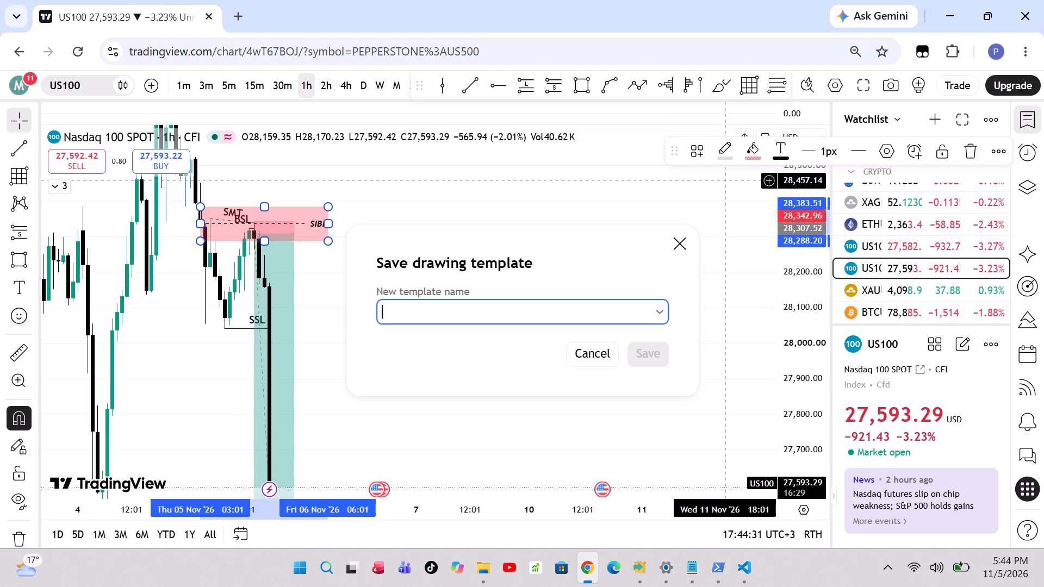
pyautogui.write('SI')
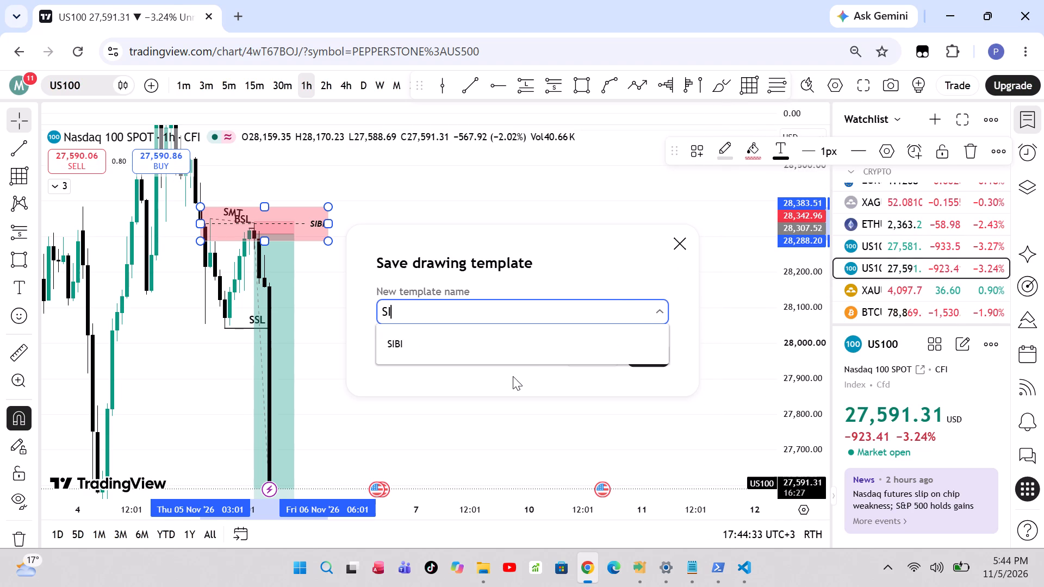
pyautogui.click(488, 347)
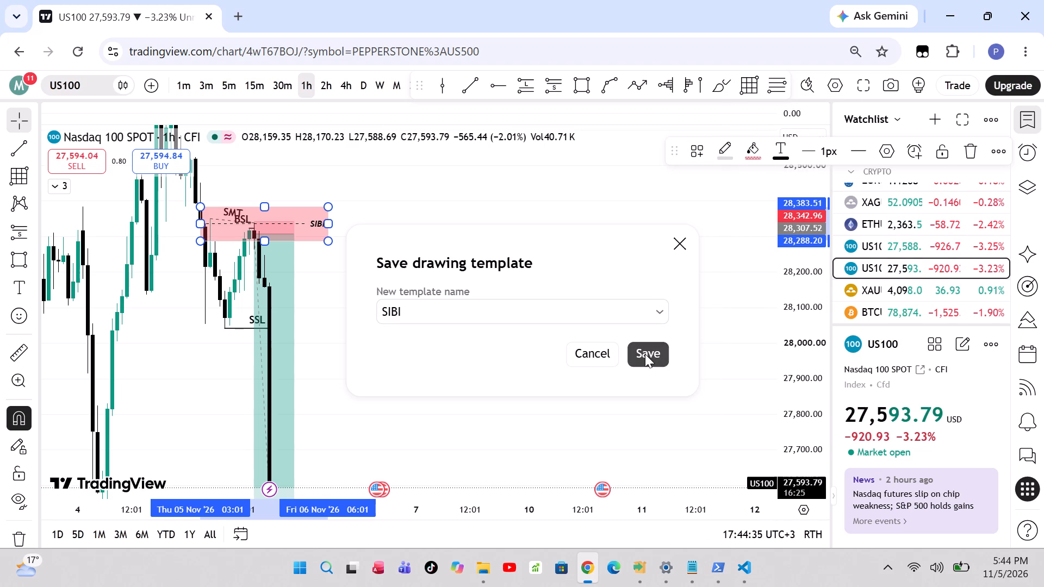
pyautogui.click(645, 354)
pyautogui.click(654, 341)
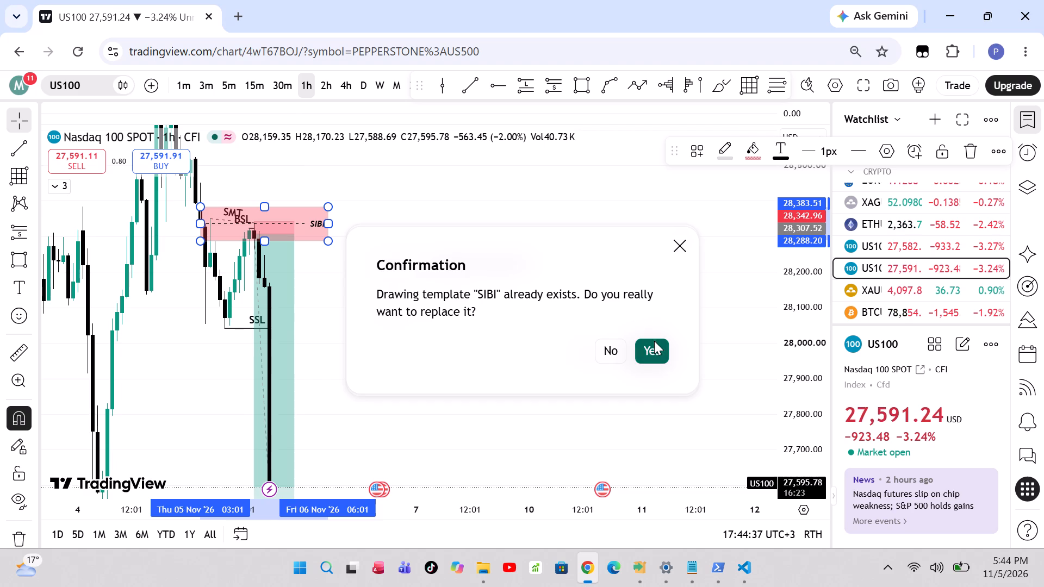
# On the 15-minute timeframe, set the dashed SMT trend line's thickness to 2px.
pyautogui.moveTo(388, 289); pyautogui.dragTo(509, 234)
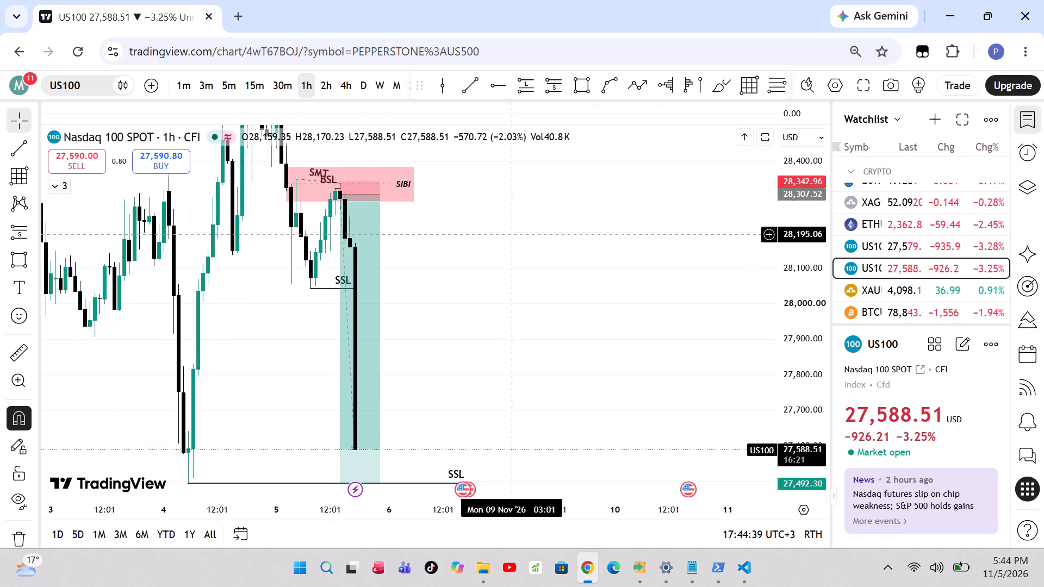
pyautogui.click(258, 83)
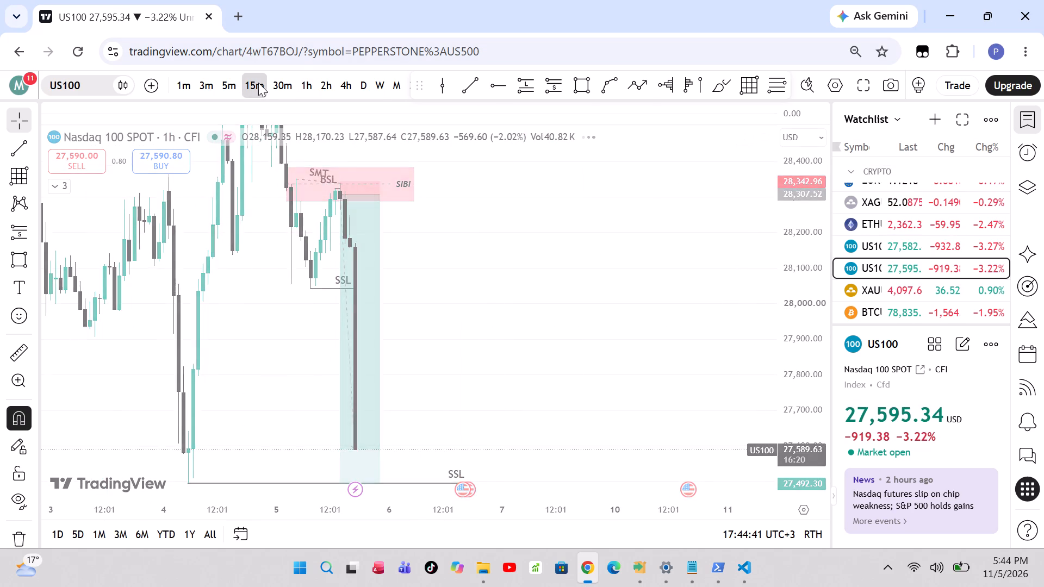
pyautogui.moveTo(227, 80); pyautogui.dragTo(254, 78)
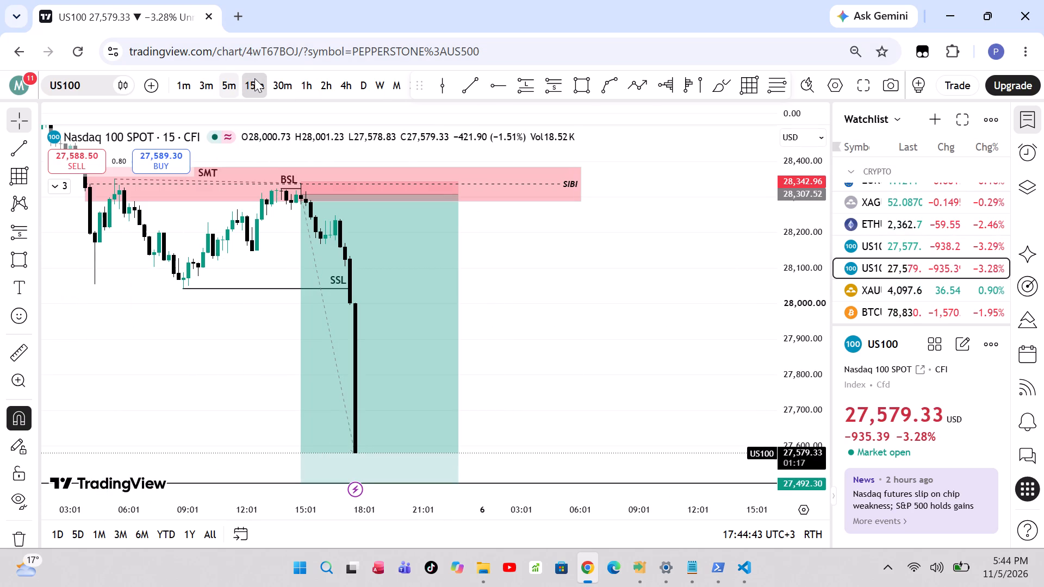
pyautogui.moveTo(254, 78); pyautogui.dragTo(308, 197)
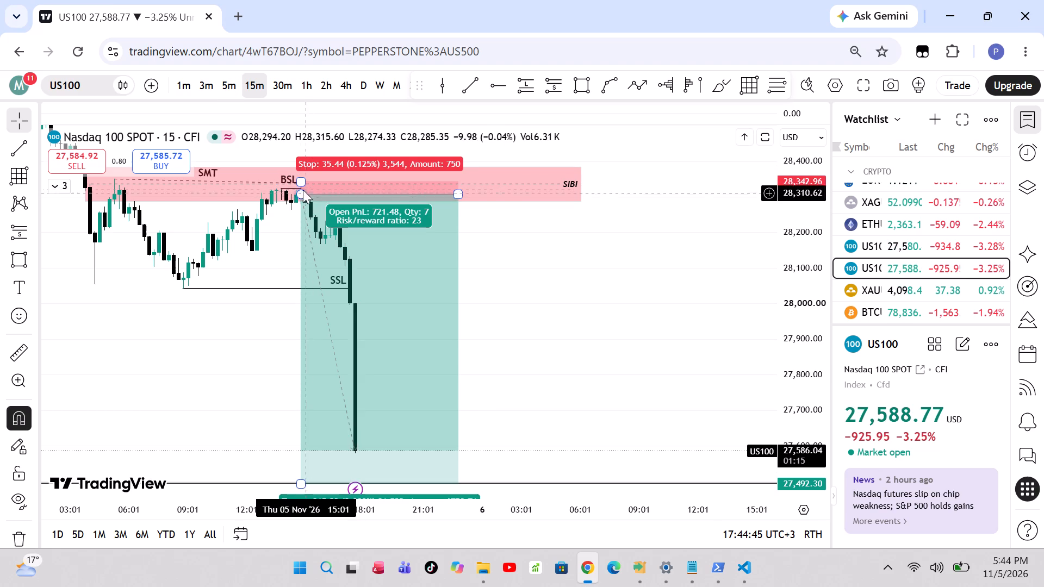
pyautogui.moveTo(687, 287); pyautogui.dragTo(811, 297)
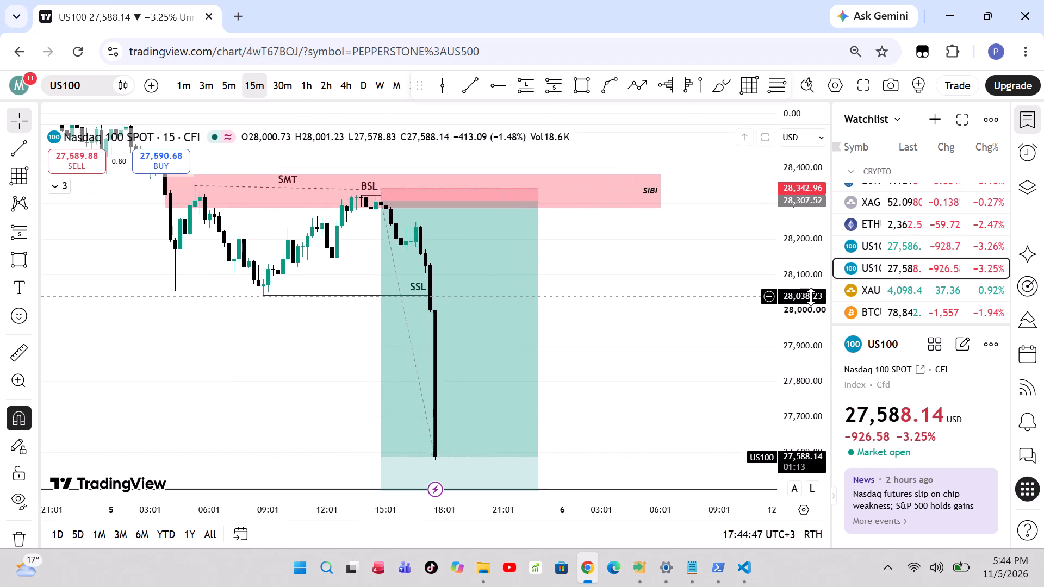
pyautogui.moveTo(811, 297); pyautogui.dragTo(828, 365)
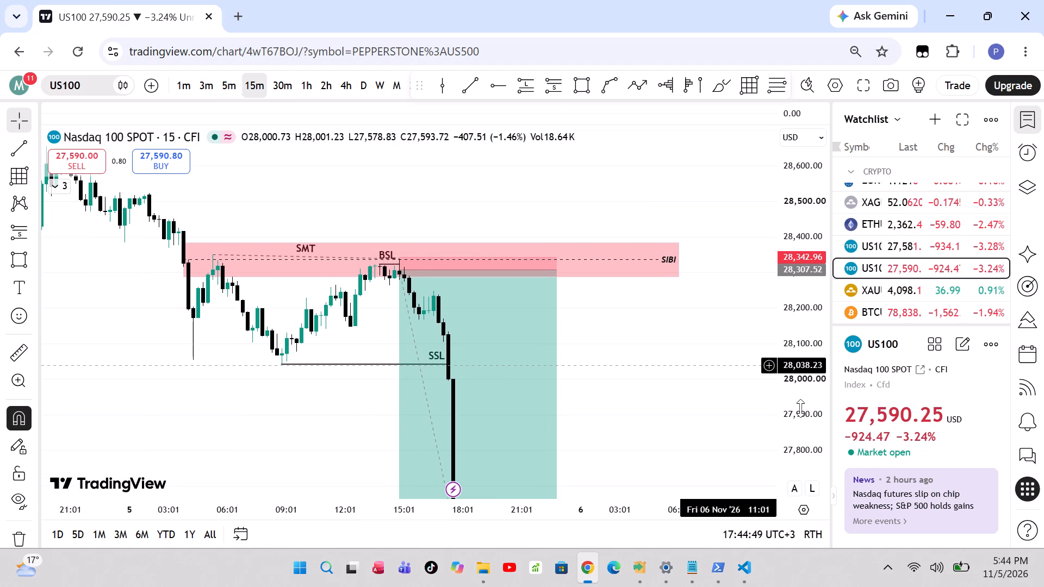
pyautogui.moveTo(800, 408); pyautogui.dragTo(779, 37)
pyautogui.moveTo(643, 260); pyautogui.dragTo(682, 484)
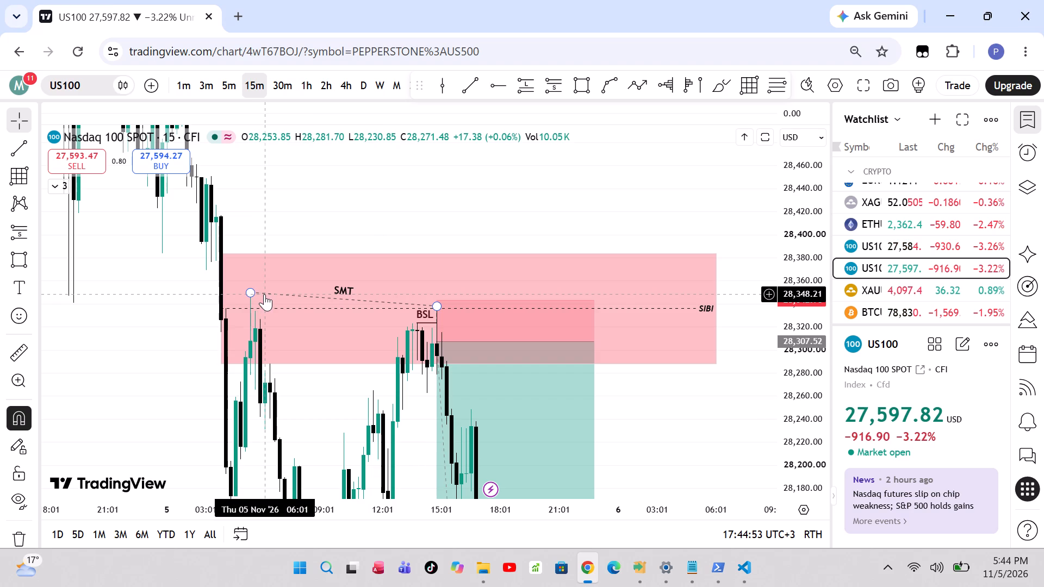
pyautogui.click(264, 294)
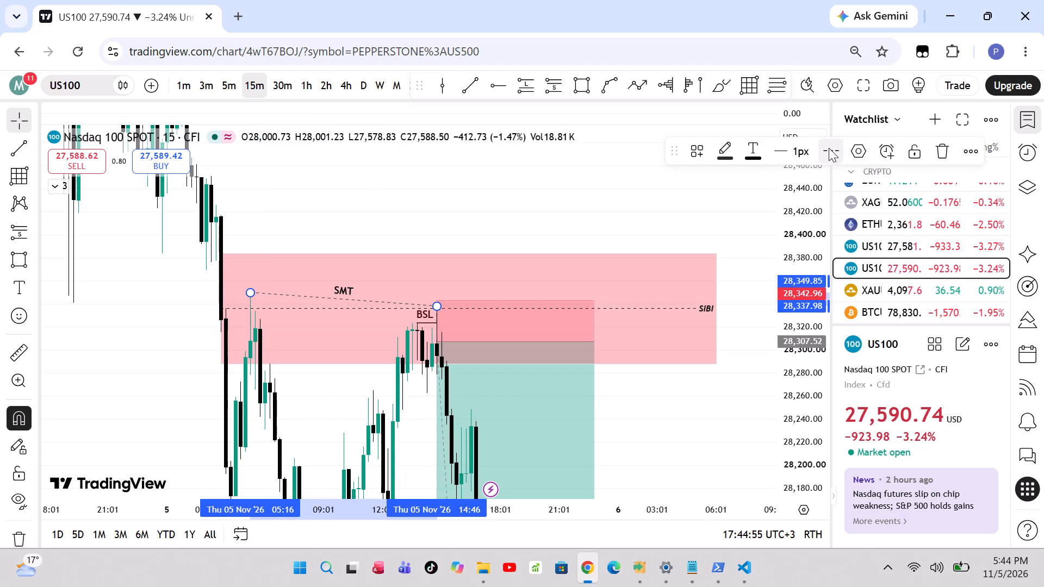
pyautogui.click(829, 148)
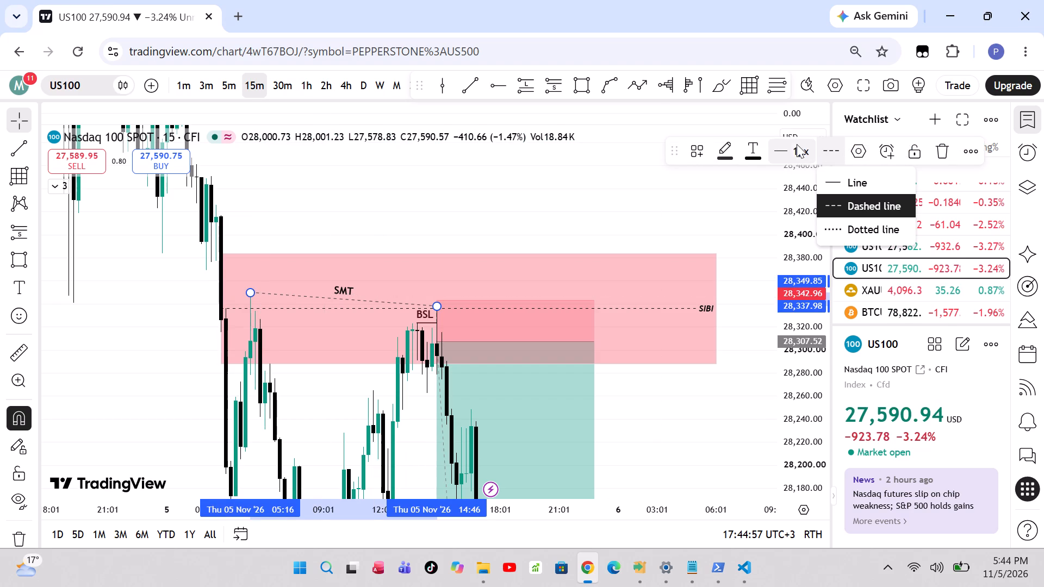
pyautogui.click(798, 143)
pyautogui.click(784, 206)
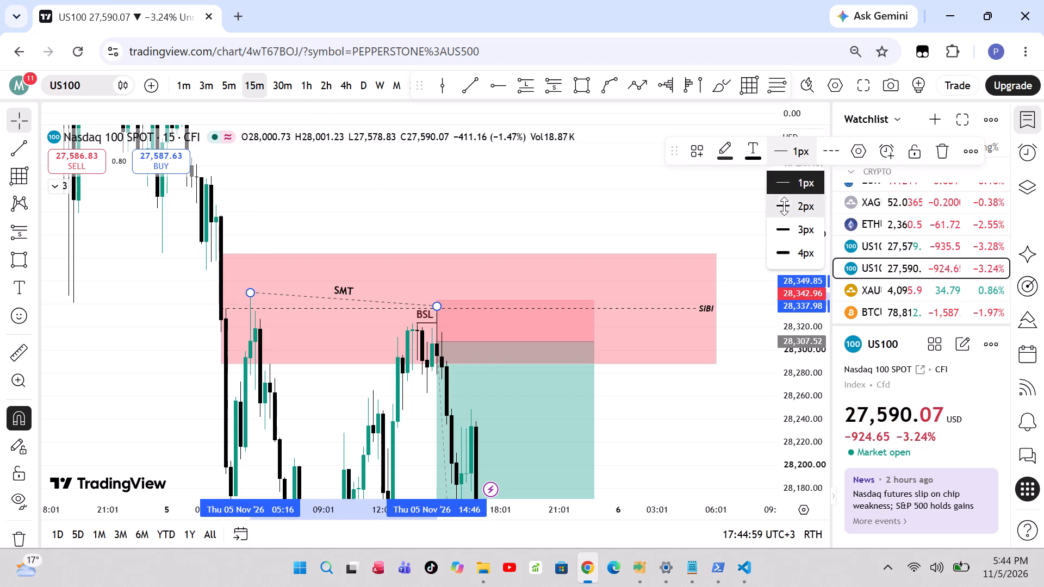
pyautogui.click(583, 183)
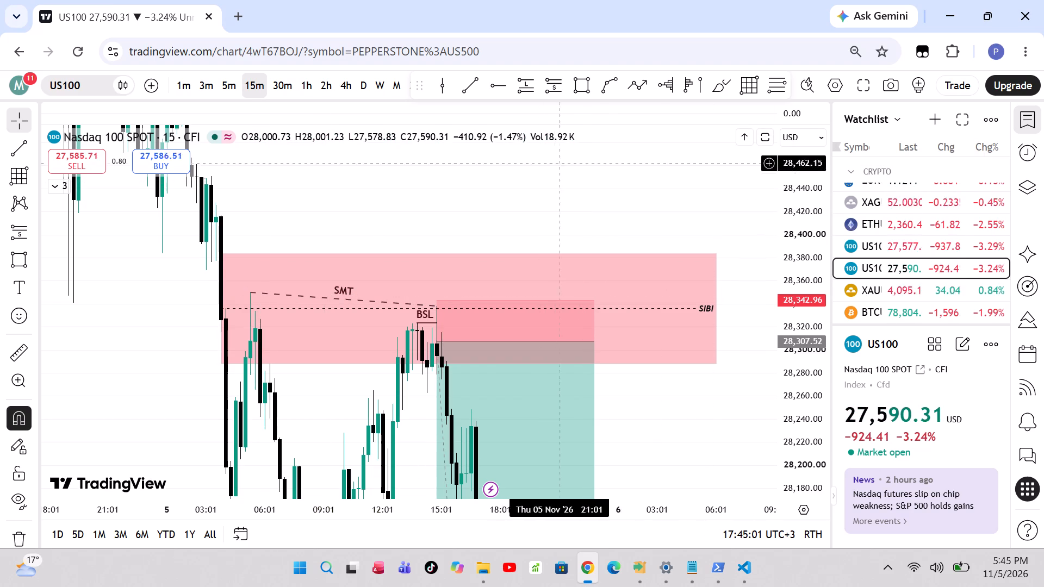
# Shorten the lower SSL line, drawn from the 4 Nov low, so that it ends at about the start of 6 Nov.
pyautogui.moveTo(792, 354); pyautogui.dragTo(804, 505)
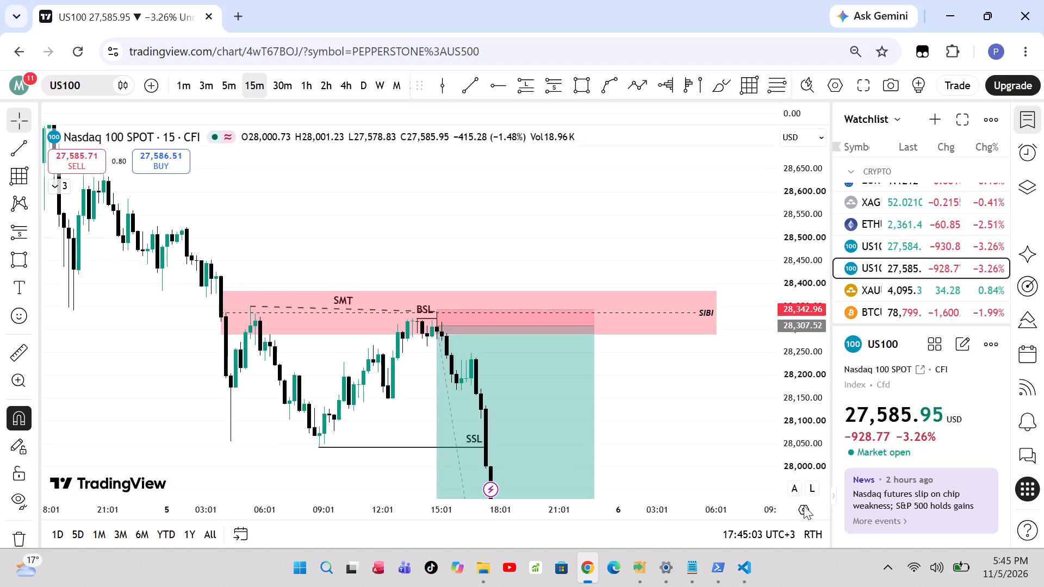
pyautogui.moveTo(804, 505); pyautogui.dragTo(805, 504)
pyautogui.moveTo(707, 439); pyautogui.dragTo(648, 282)
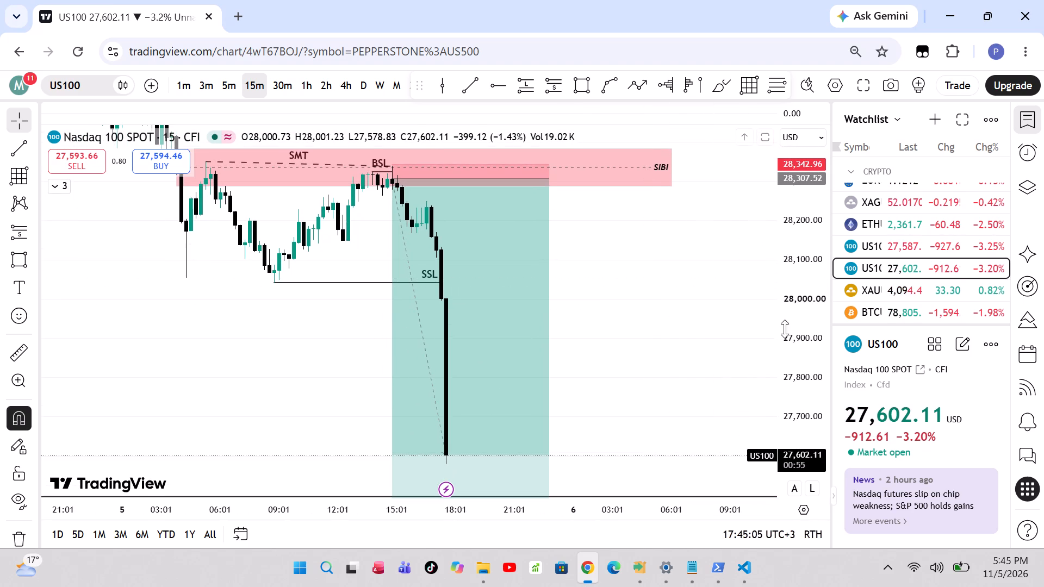
pyautogui.moveTo(806, 351); pyautogui.dragTo(804, 300)
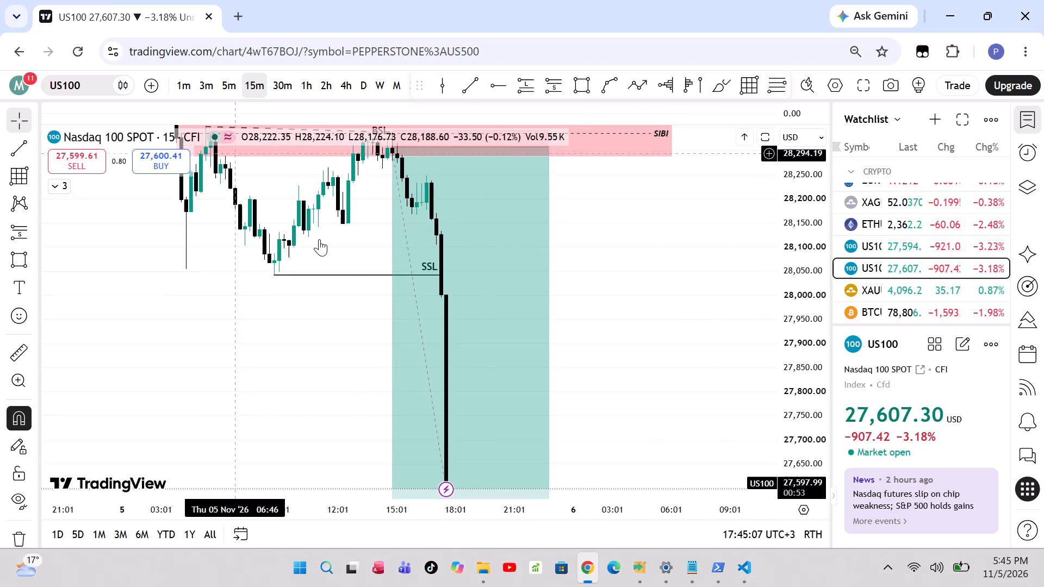
pyautogui.moveTo(320, 247); pyautogui.dragTo(253, 93)
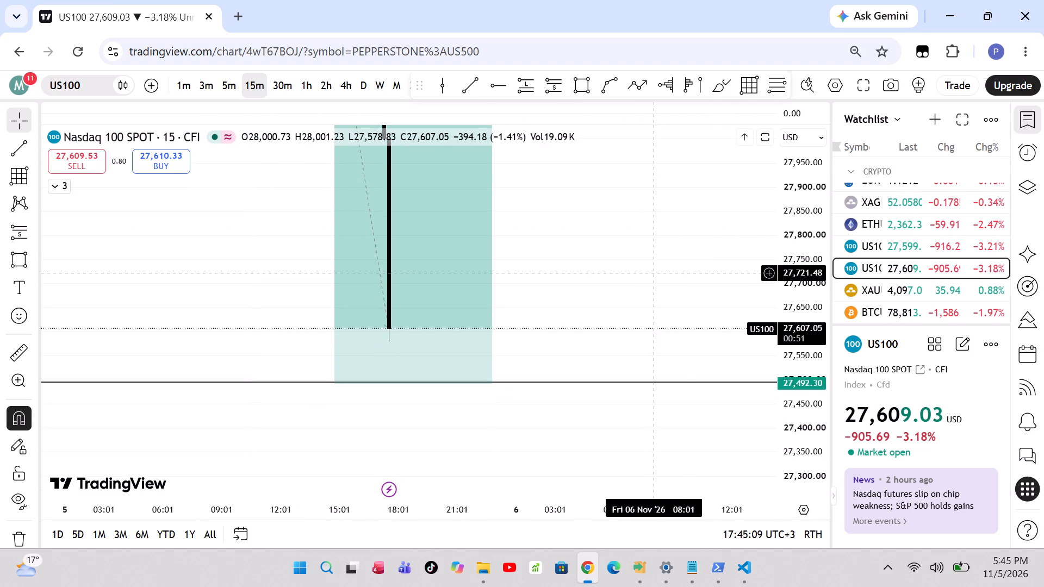
pyautogui.moveTo(232, 502); pyautogui.dragTo(686, 511)
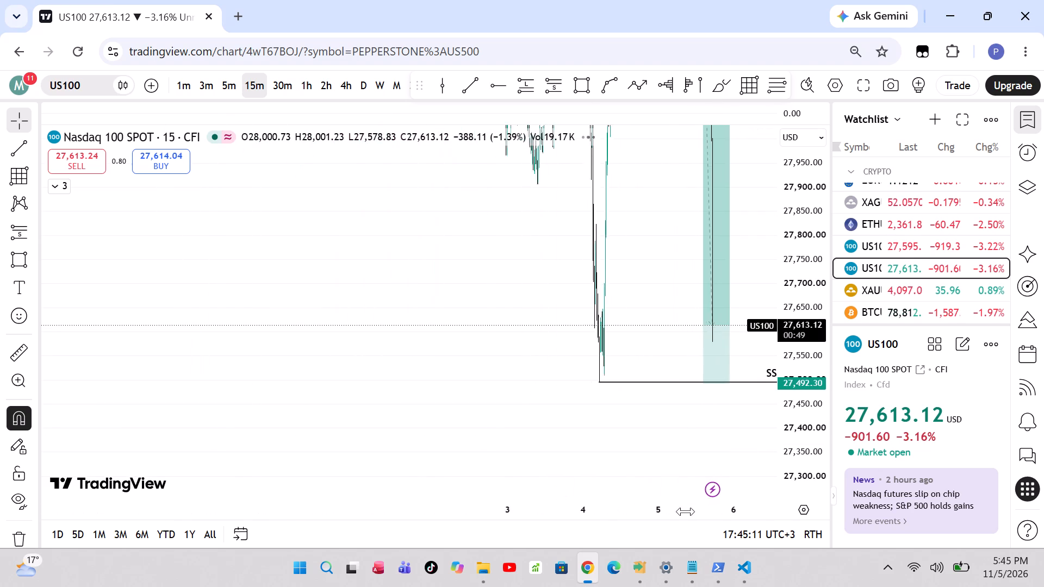
pyautogui.moveTo(686, 511); pyautogui.dragTo(591, 491)
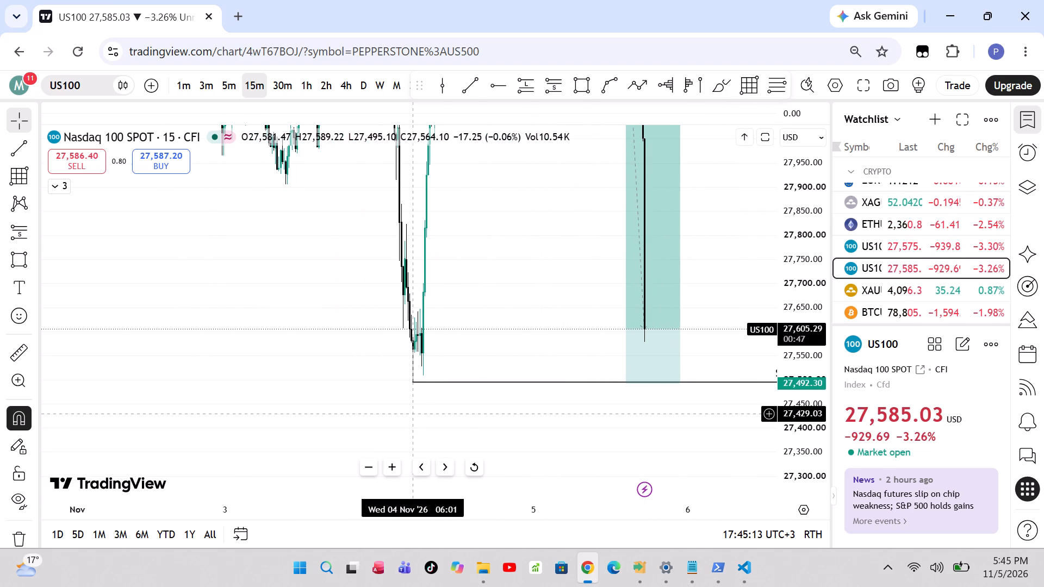
pyautogui.moveTo(512, 297); pyautogui.dragTo(229, 285)
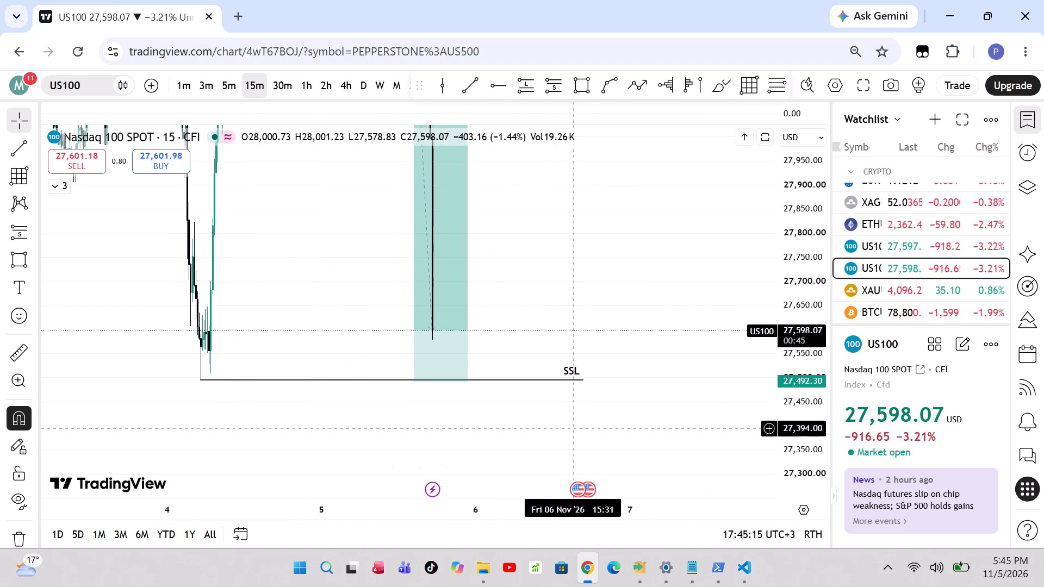
pyautogui.moveTo(586, 378); pyautogui.dragTo(472, 371)
pyautogui.click(558, 292)
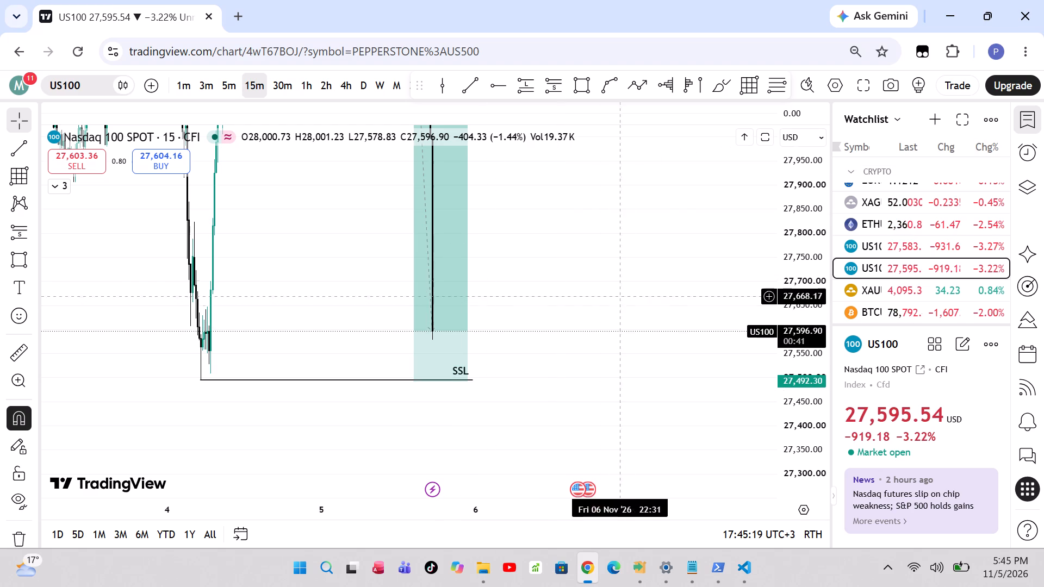
# Delete the large pink rectangle above the upper BSL level.
pyautogui.moveTo(791, 321); pyautogui.dragTo(790, 471)
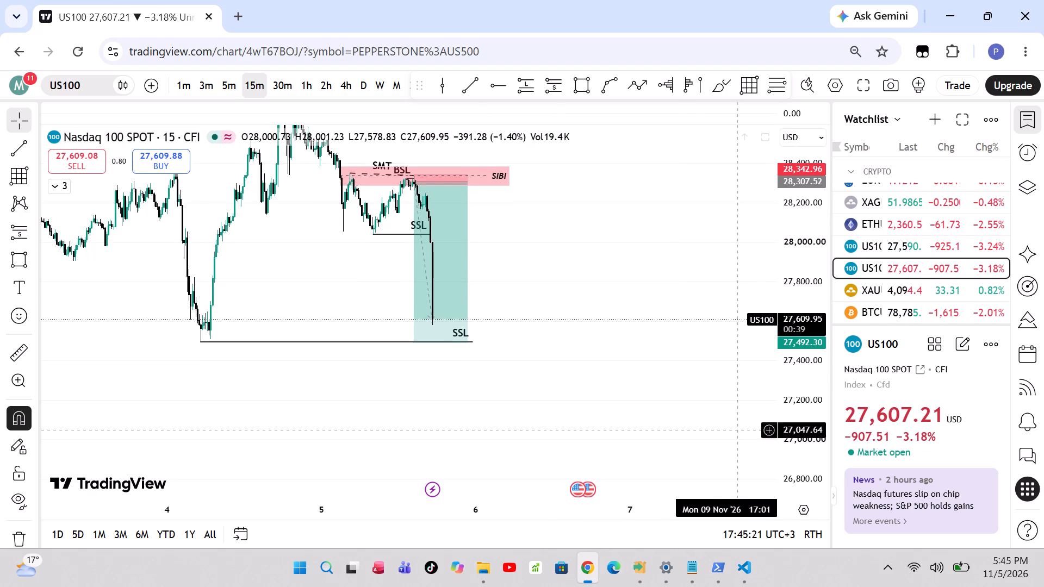
pyautogui.moveTo(625, 193); pyautogui.dragTo(710, 288)
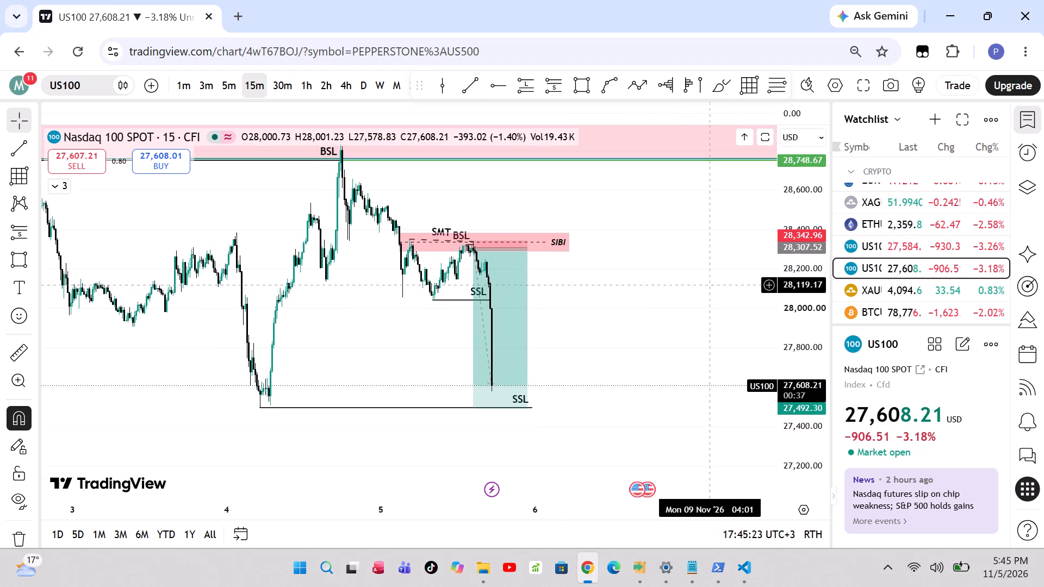
pyautogui.moveTo(710, 288); pyautogui.dragTo(711, 323)
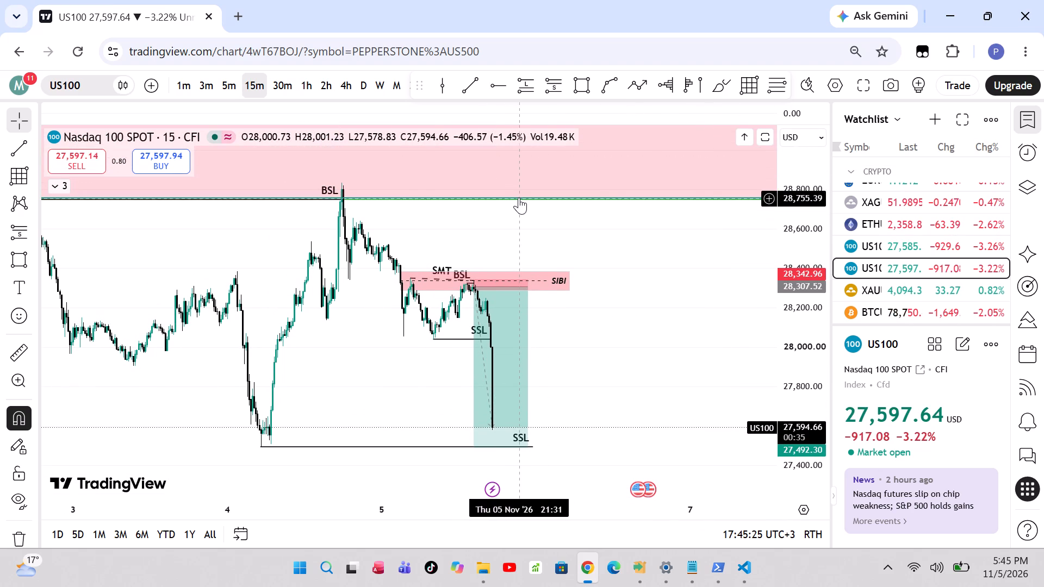
pyautogui.click(519, 197)
pyautogui.click(959, 153)
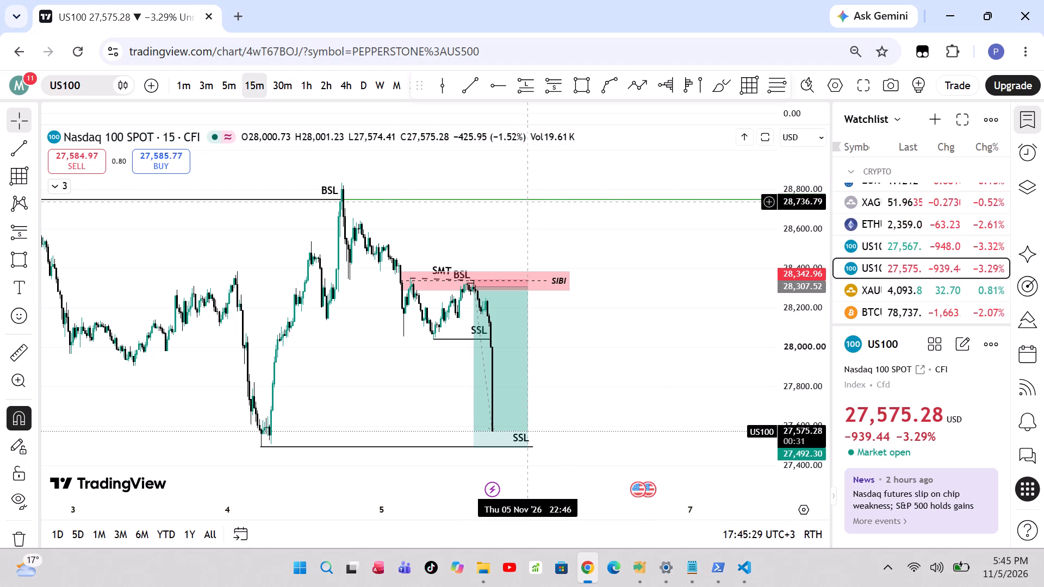
# Switch US100 through the 4-hour to the daily timeframe and reset the chart view.
pyautogui.click(345, 89)
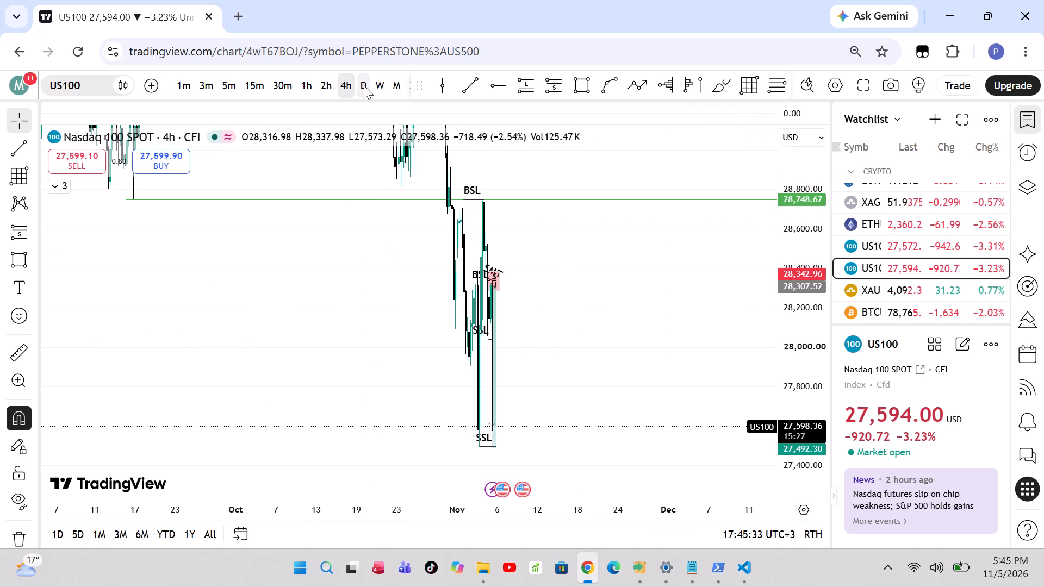
pyautogui.click(359, 85)
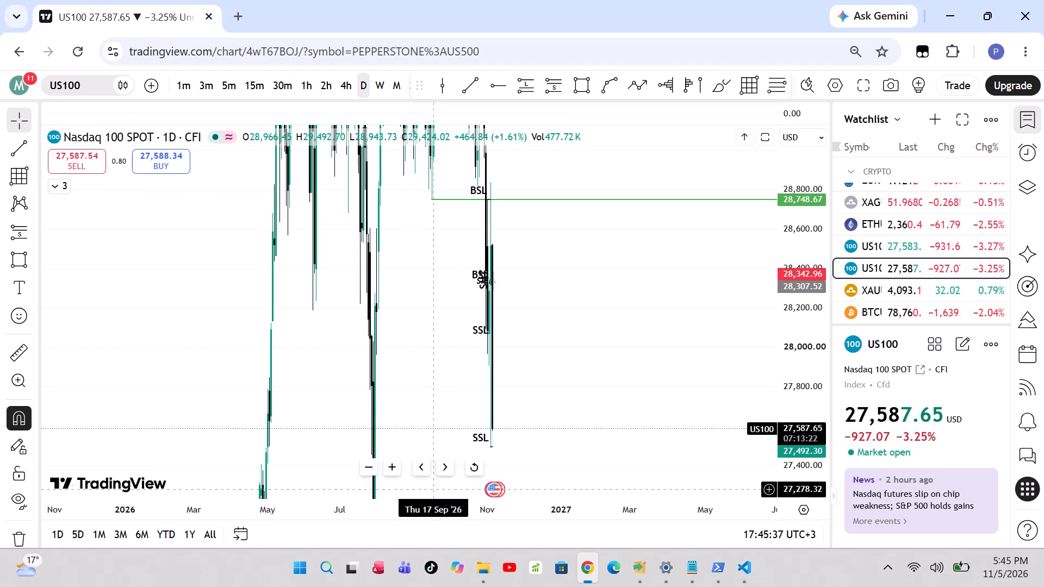
pyautogui.click(471, 470)
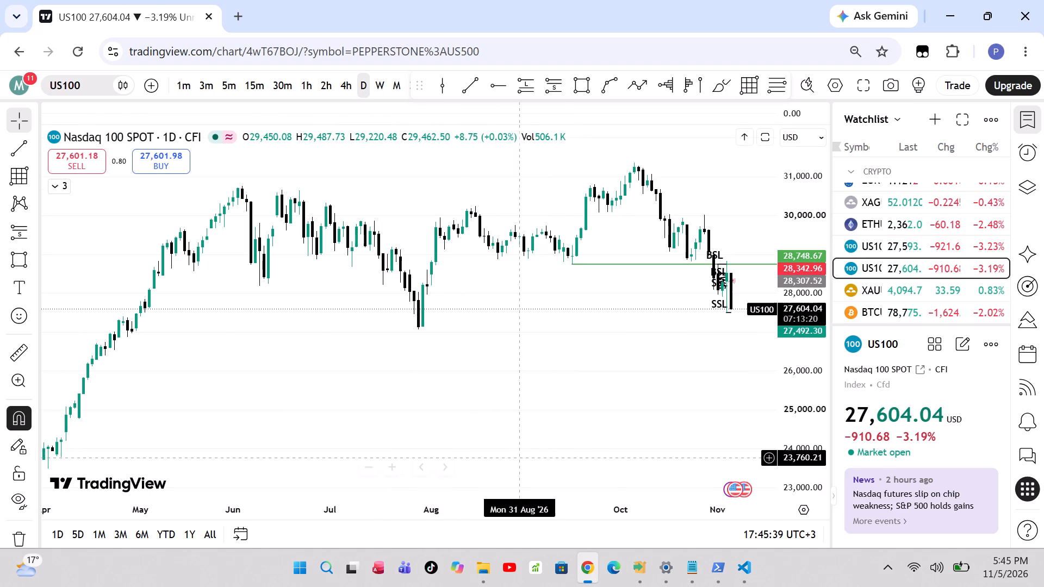
# Delete the green horizontal ray at about 28,749 on the US100 daily chart.
pyautogui.click(530, 502)
pyautogui.moveTo(530, 502); pyautogui.dragTo(174, 432)
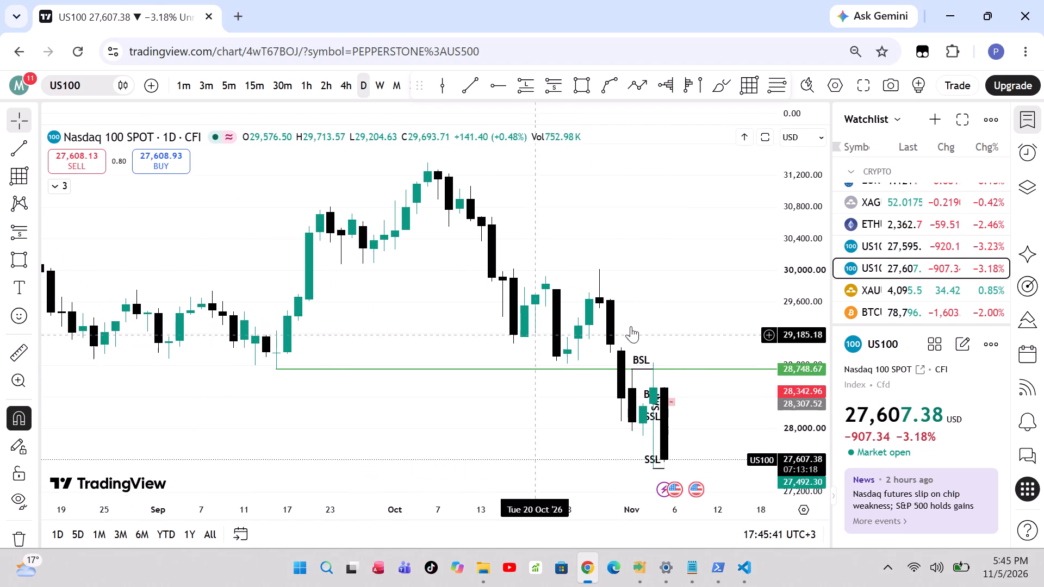
pyautogui.click(717, 369)
pyautogui.click(944, 155)
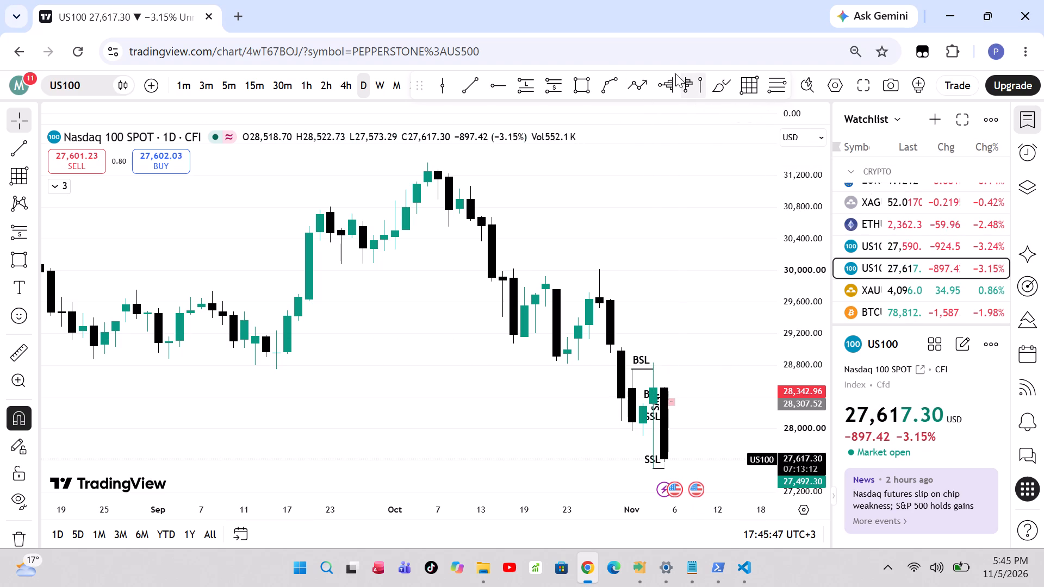
# Draw a rectangle from 29 Oct to 9 Nov between about 28,958 and 28,768 and apply the SIBI template.
pyautogui.click(584, 80)
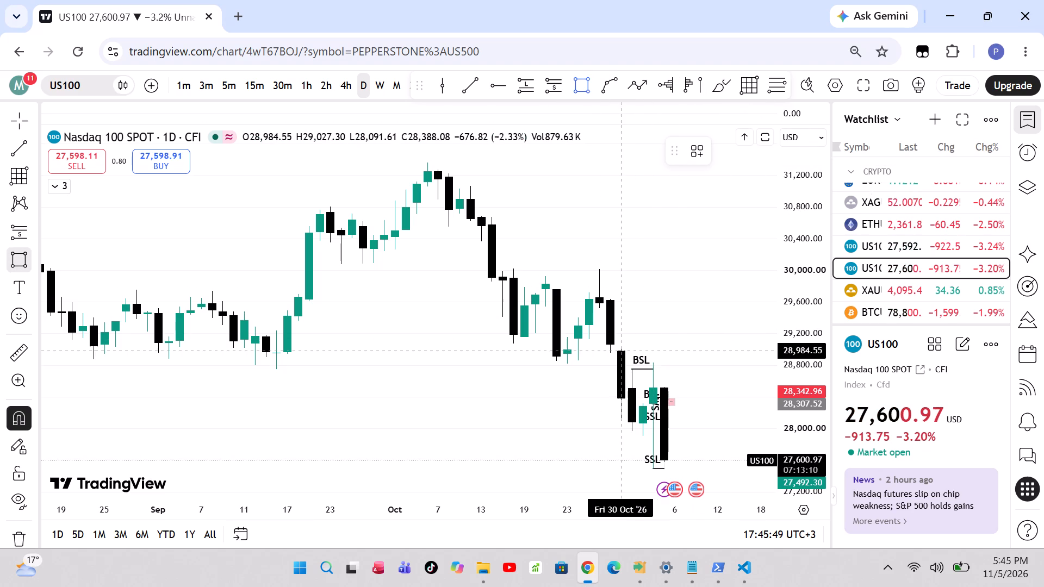
pyautogui.moveTo(611, 350); pyautogui.dragTo(688, 365)
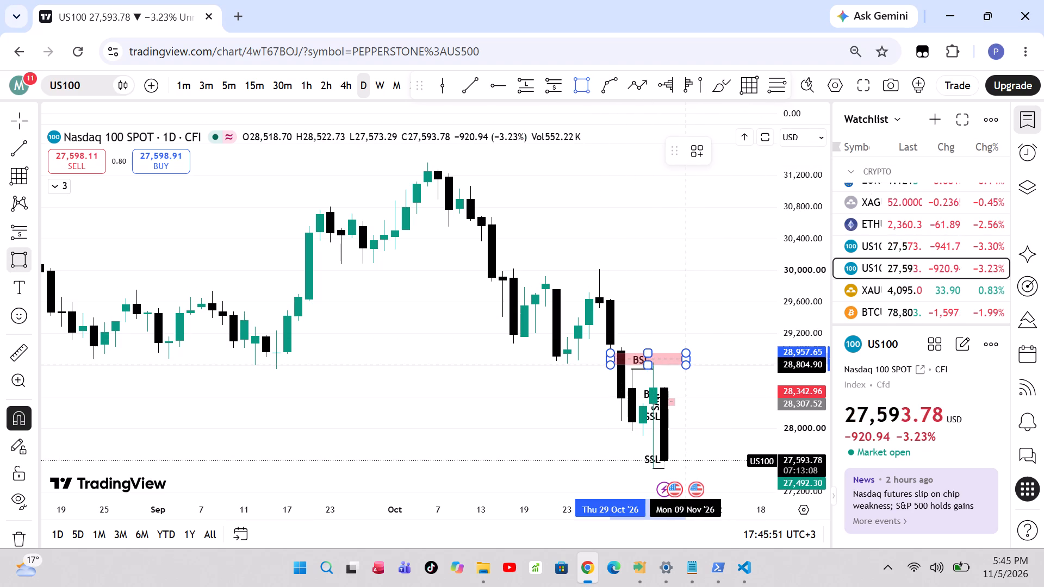
pyautogui.moveTo(688, 365); pyautogui.dragTo(689, 370)
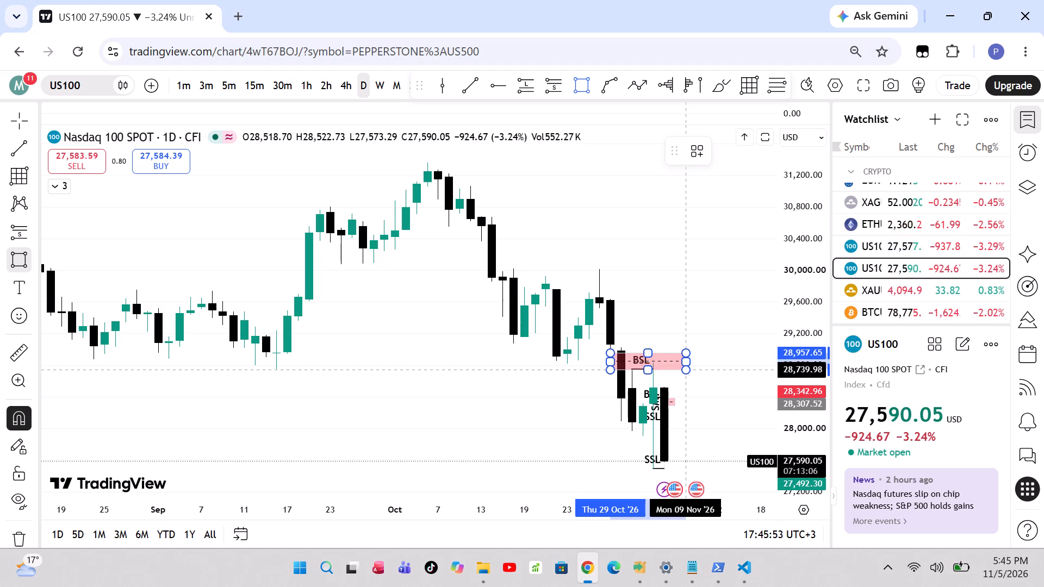
pyautogui.moveTo(689, 370); pyautogui.dragTo(691, 367)
pyautogui.click(691, 367)
pyautogui.click(694, 148)
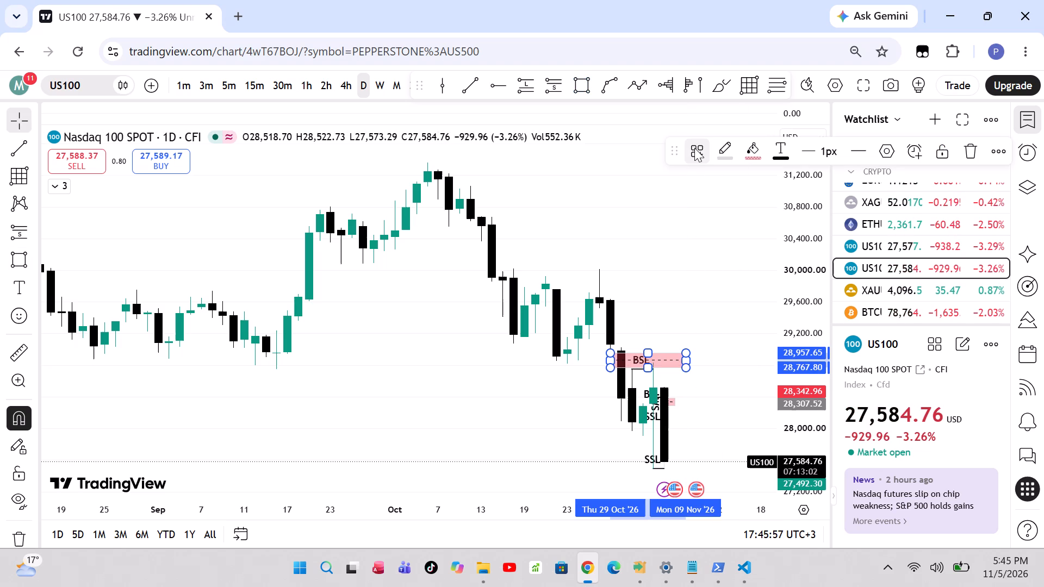
pyautogui.click(706, 353)
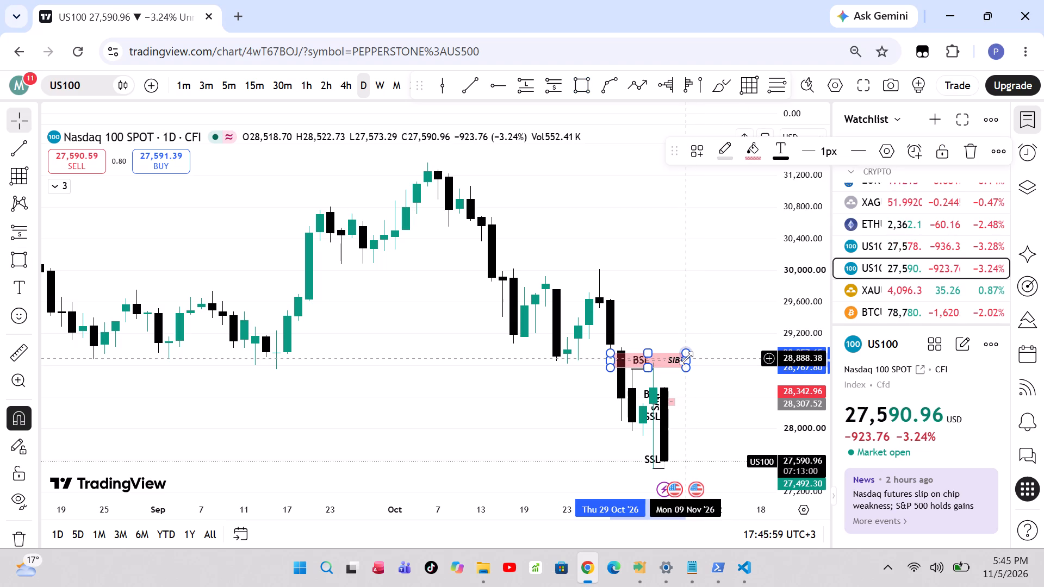
# Shorten the new daily SIBI zone so that it ends at 5 Nov.
pyautogui.moveTo(689, 360); pyautogui.dragTo(679, 360)
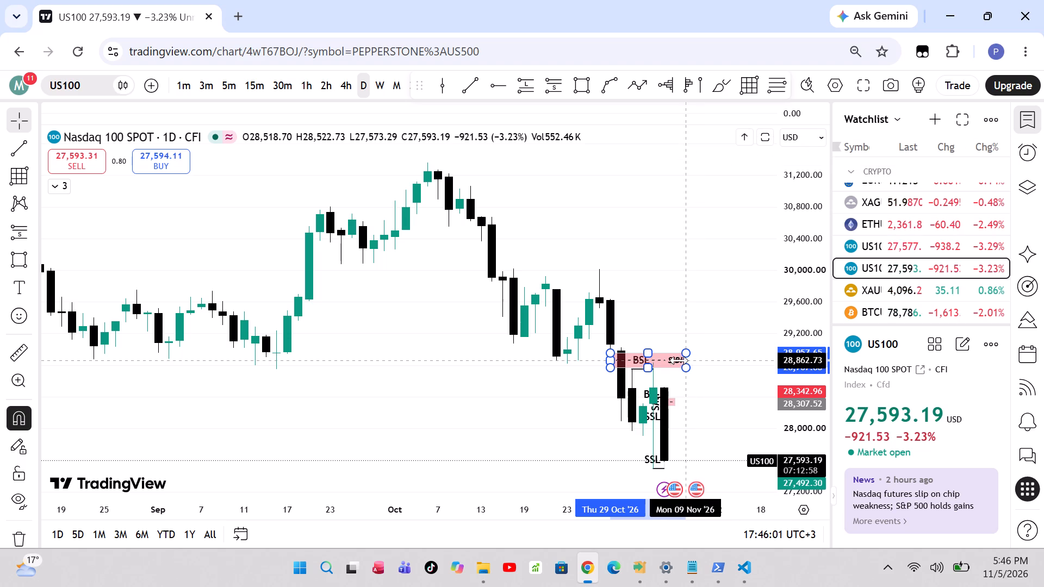
pyautogui.moveTo(679, 360); pyautogui.dragTo(669, 363)
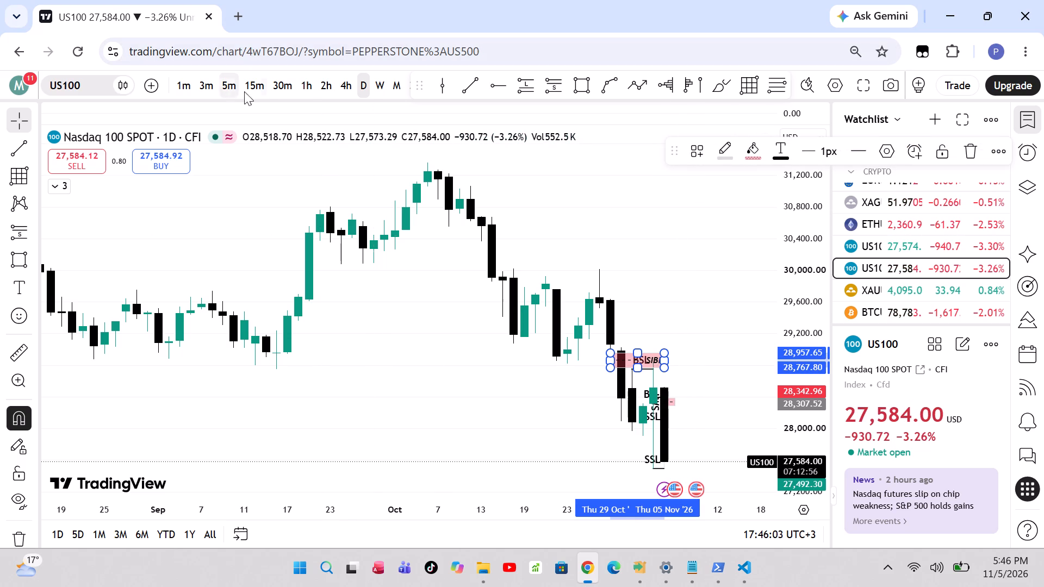
# On the 15-minute timeframe, shorten the SIBI zone above the short position so that it ends at 5 Nov 23:01.
pyautogui.click(254, 88)
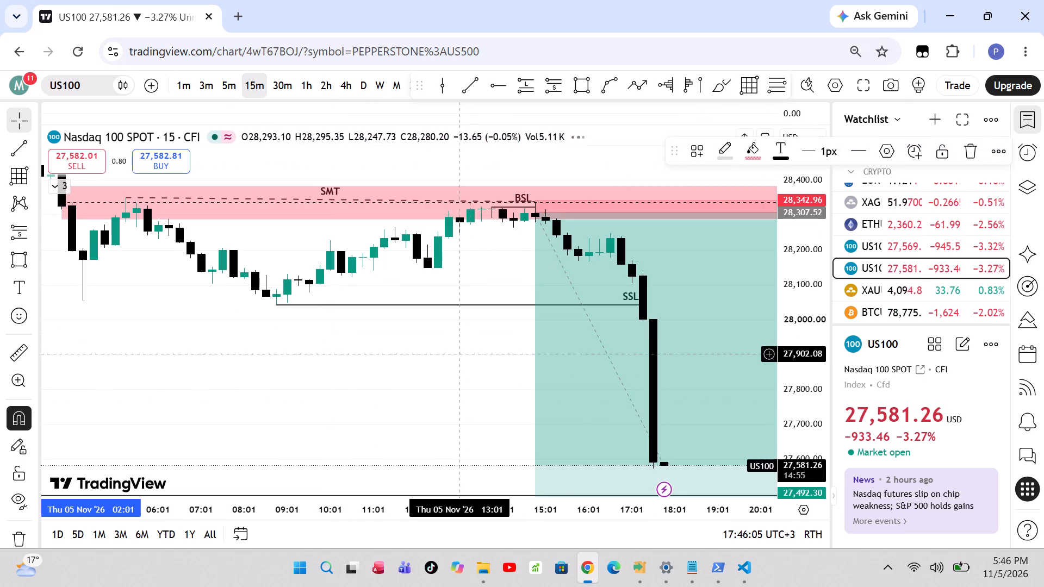
pyautogui.moveTo(379, 403); pyautogui.dragTo(217, 364)
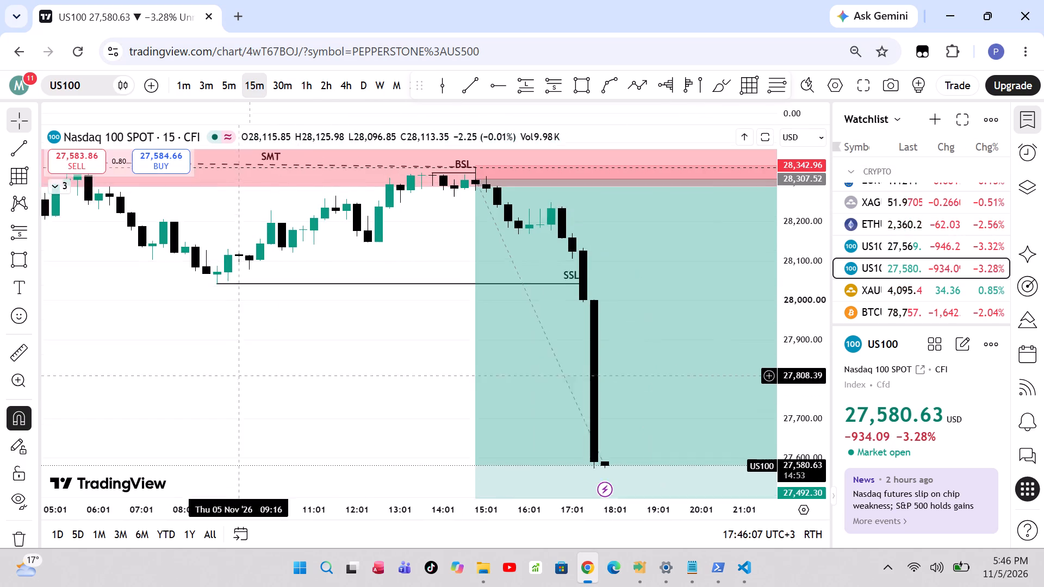
pyautogui.moveTo(217, 364); pyautogui.dragTo(182, 336)
pyautogui.moveTo(817, 347); pyautogui.dragTo(816, 391)
pyautogui.moveTo(318, 383); pyautogui.dragTo(35, 330)
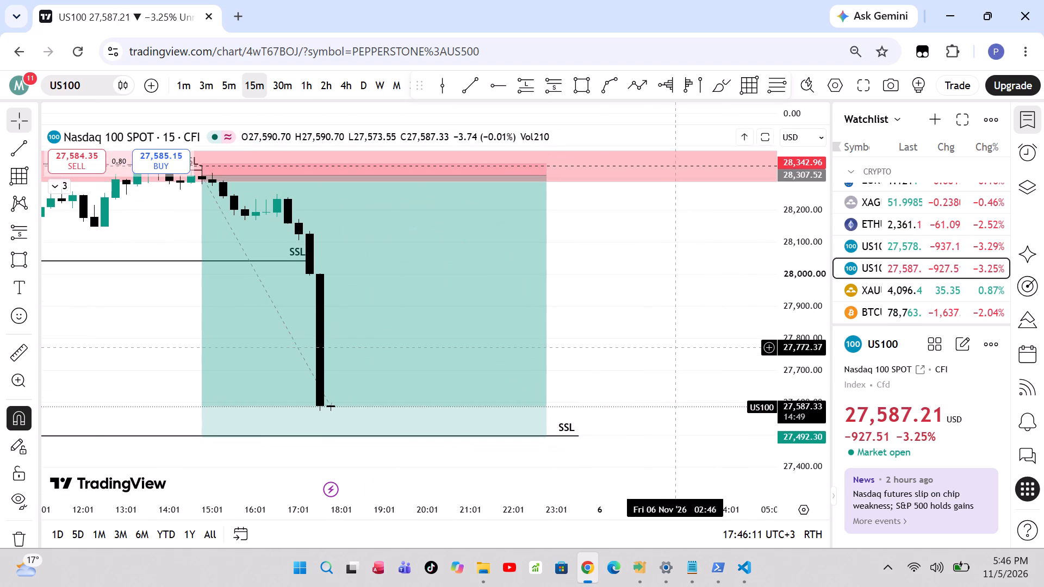
pyautogui.moveTo(605, 233); pyautogui.dragTo(460, 317)
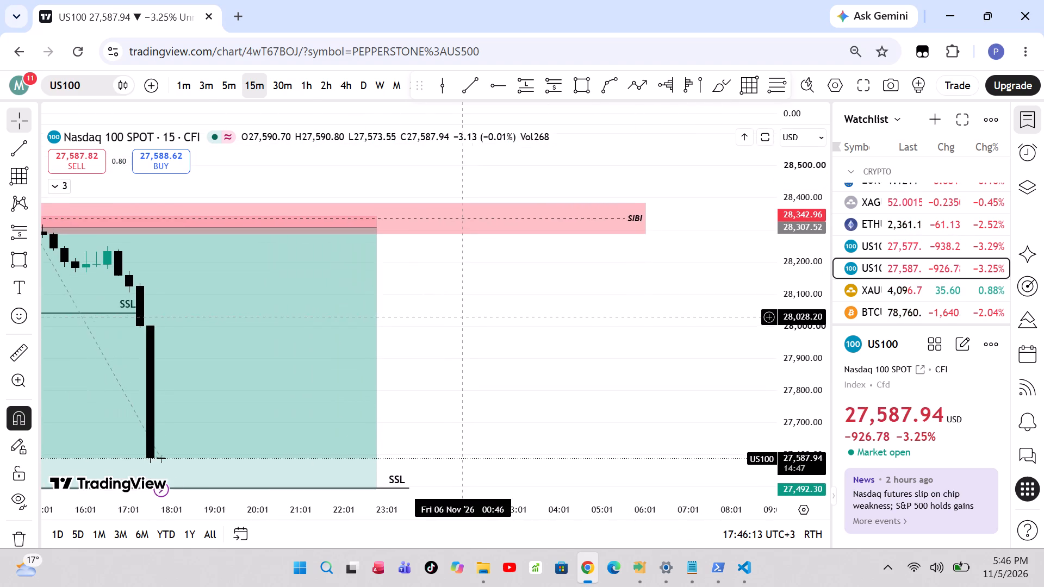
pyautogui.moveTo(460, 317); pyautogui.dragTo(526, 314)
pyautogui.moveTo(713, 215); pyautogui.dragTo(455, 244)
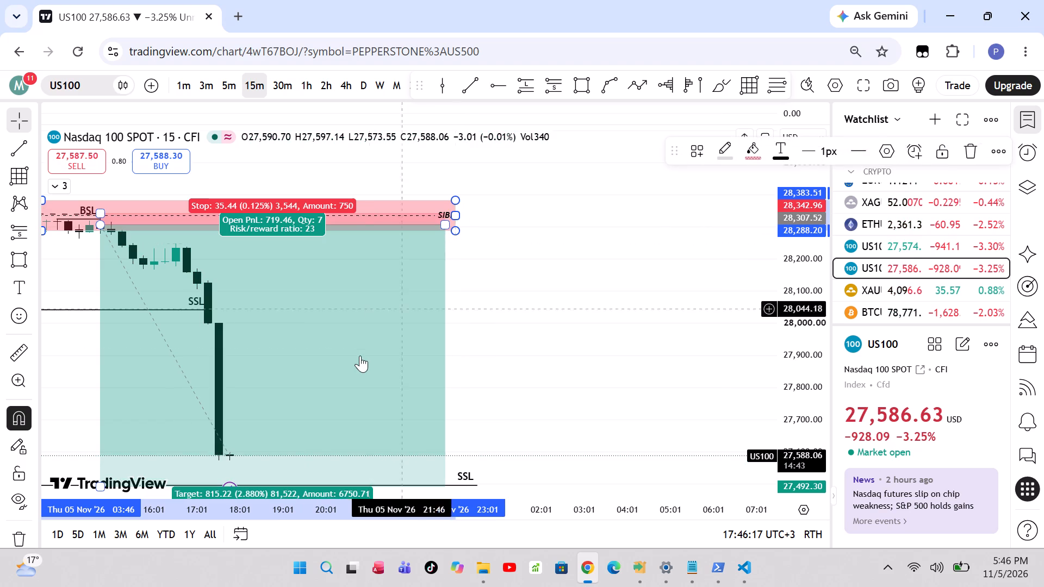
# Hide the watchlist to widen the chart area.
pyautogui.moveTo(204, 509); pyautogui.dragTo(712, 542)
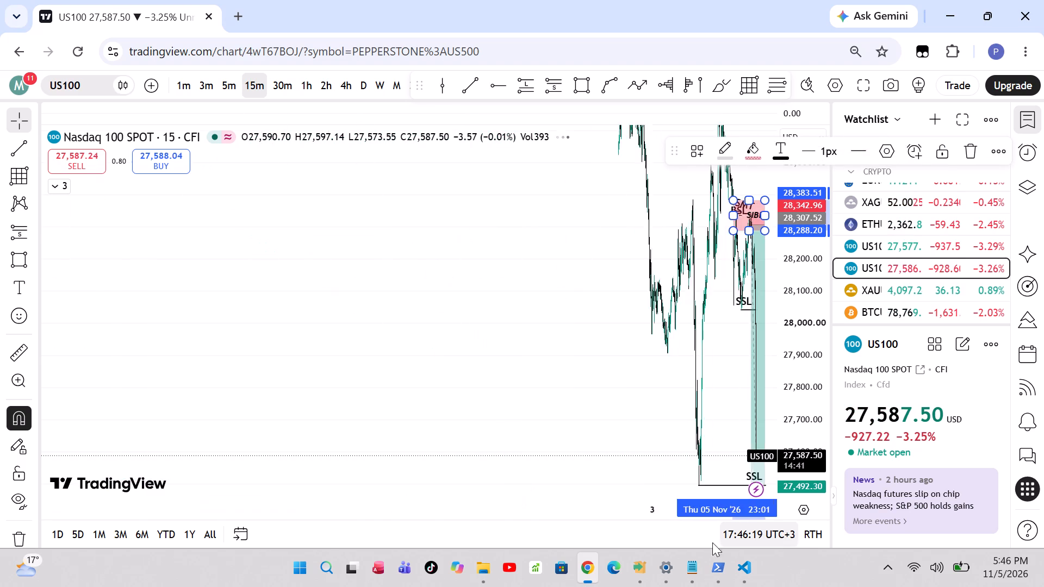
pyautogui.moveTo(712, 542); pyautogui.dragTo(596, 544)
pyautogui.moveTo(470, 445); pyautogui.dragTo(449, 439)
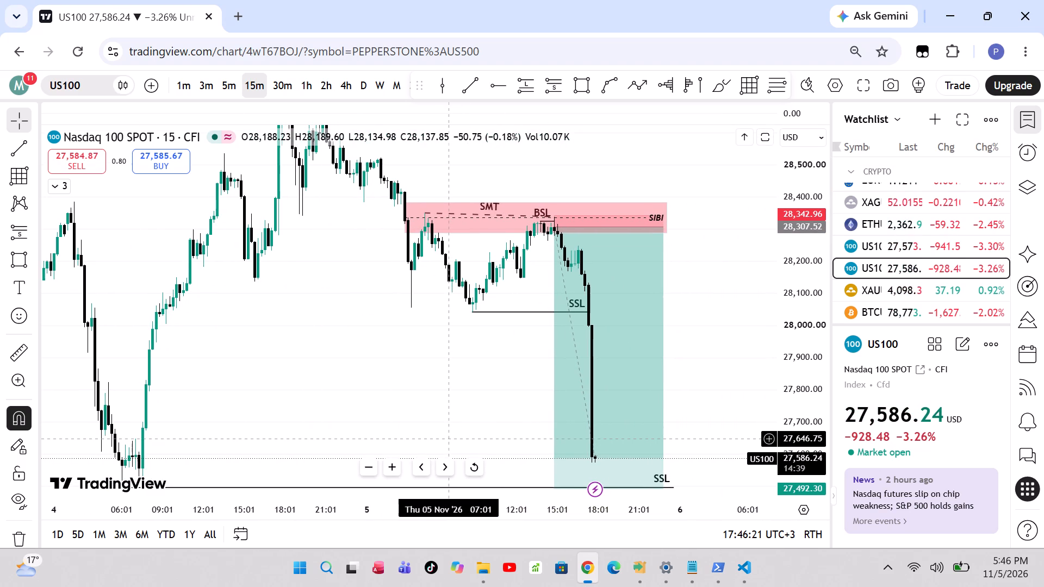
pyautogui.moveTo(465, 431); pyautogui.dragTo(471, 407)
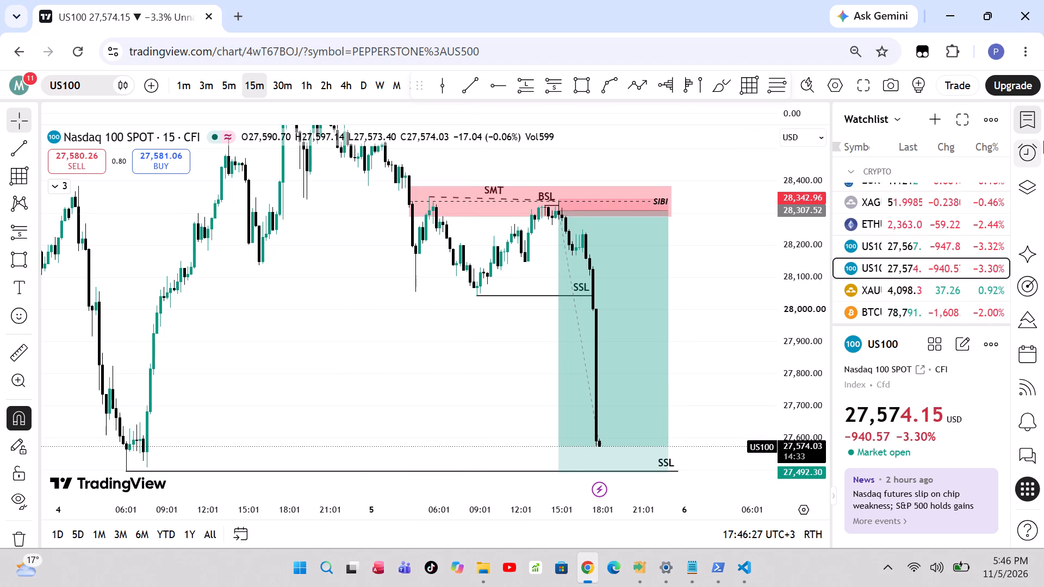
pyautogui.click(1030, 121)
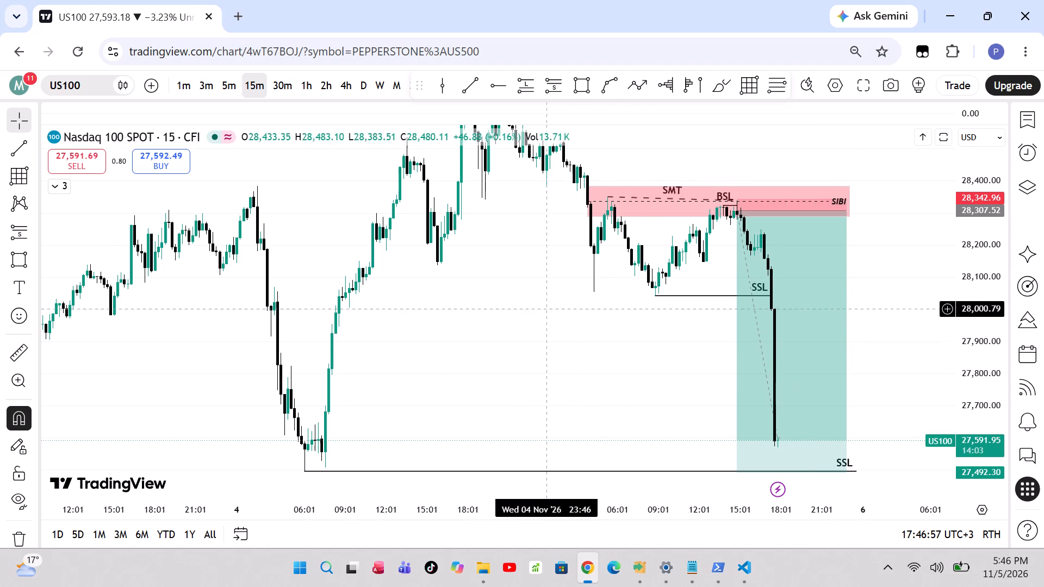
# Change the short position's stop zone fill colour to black.
pyautogui.moveTo(524, 270); pyautogui.dragTo(500, 309)
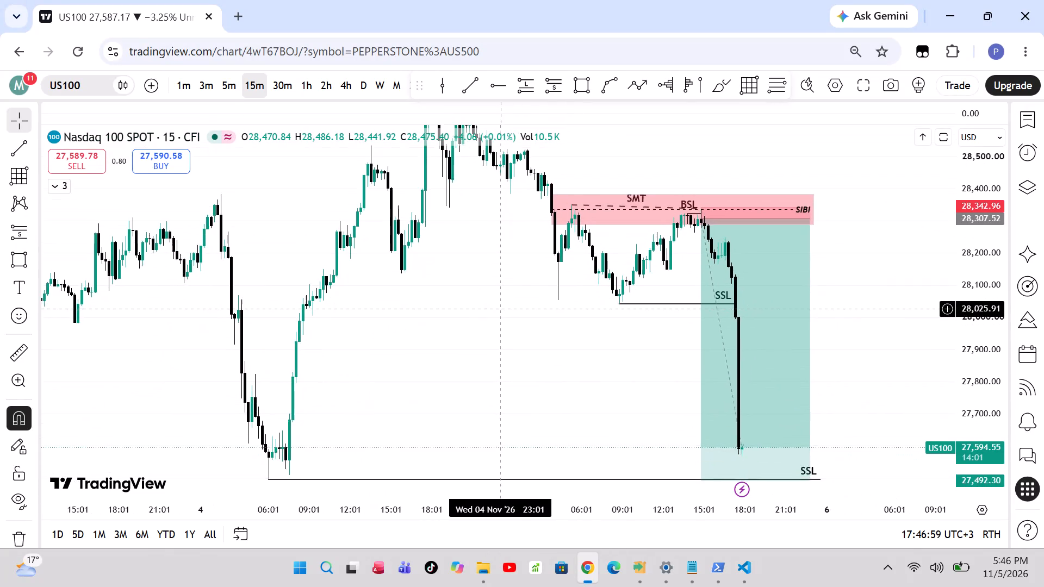
pyautogui.moveTo(500, 309); pyautogui.dragTo(449, 286)
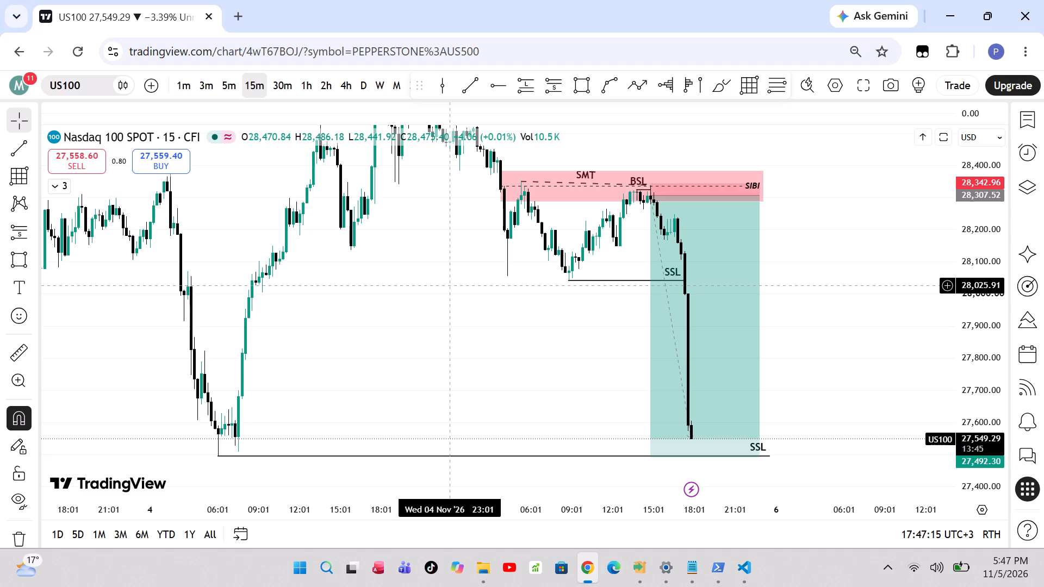
pyautogui.moveTo(370, 276); pyautogui.dragTo(351, 330)
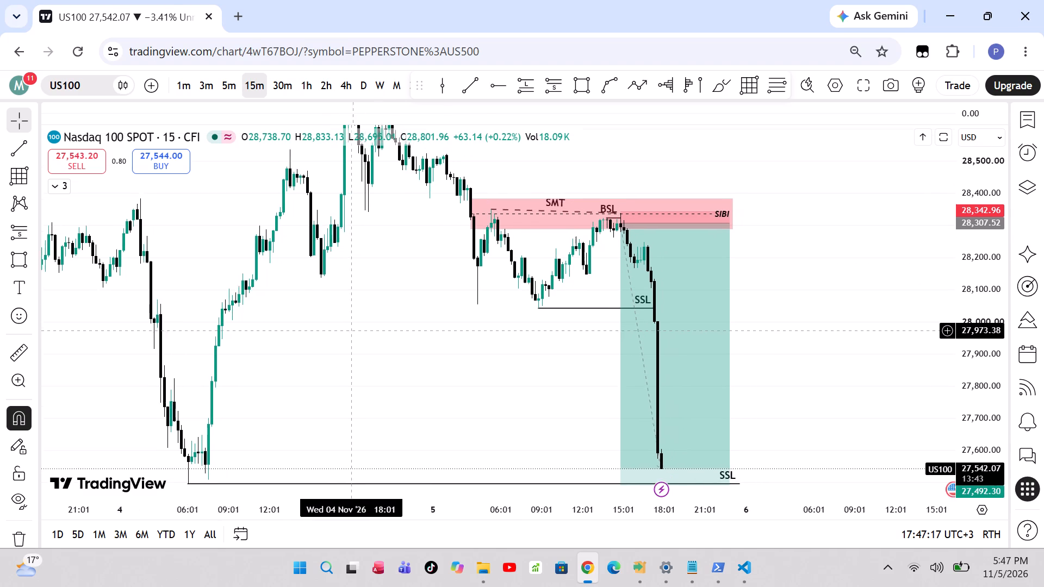
pyautogui.moveTo(351, 330); pyautogui.dragTo(325, 292)
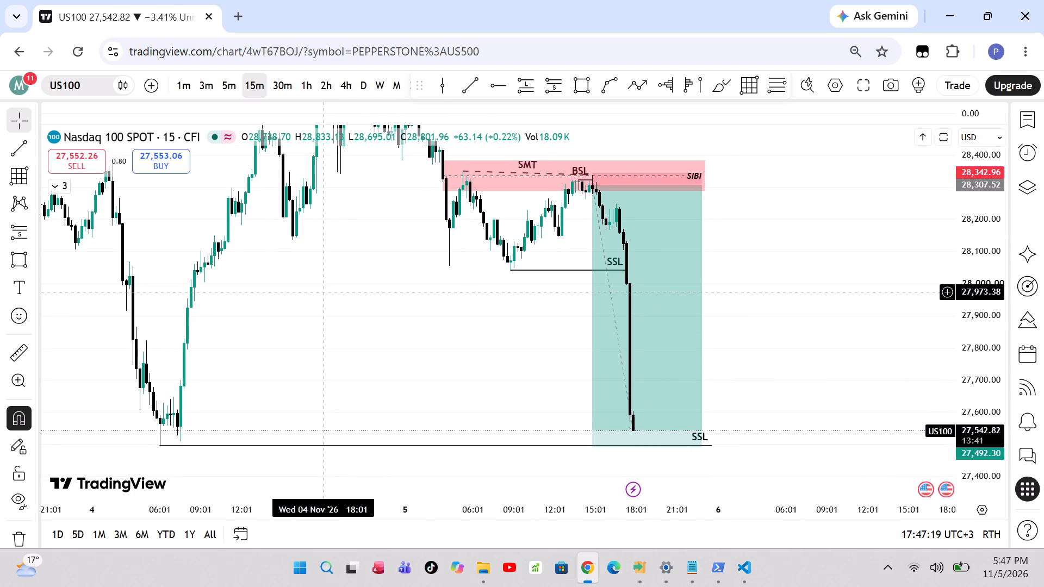
pyautogui.click(619, 301)
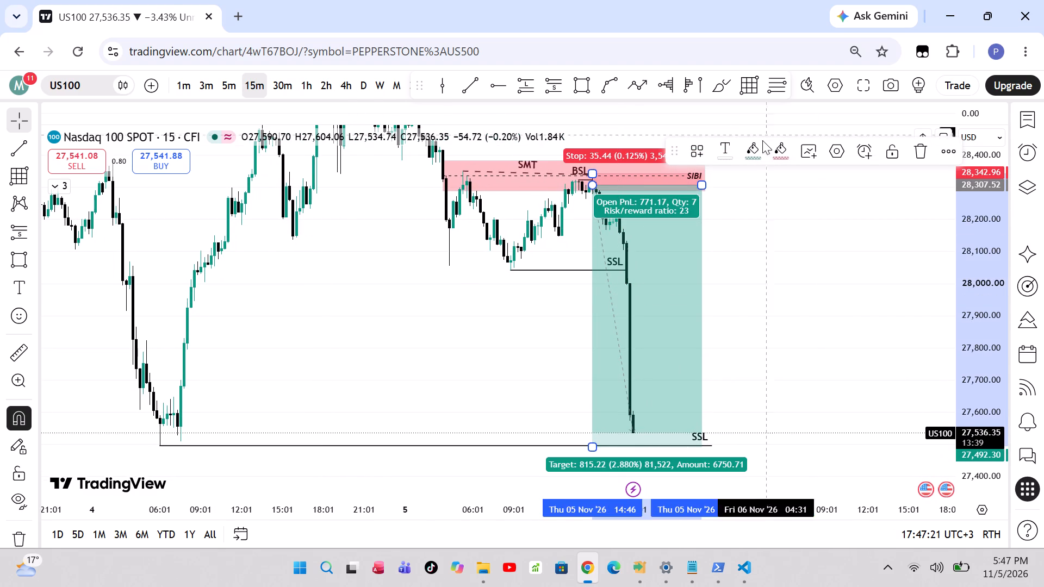
pyautogui.click(775, 155)
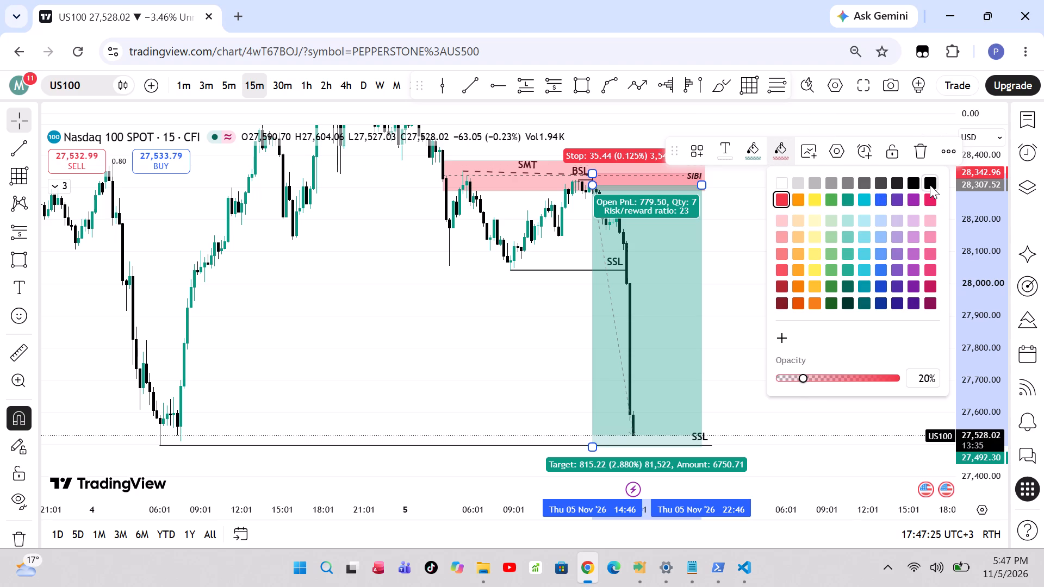
pyautogui.click(930, 185)
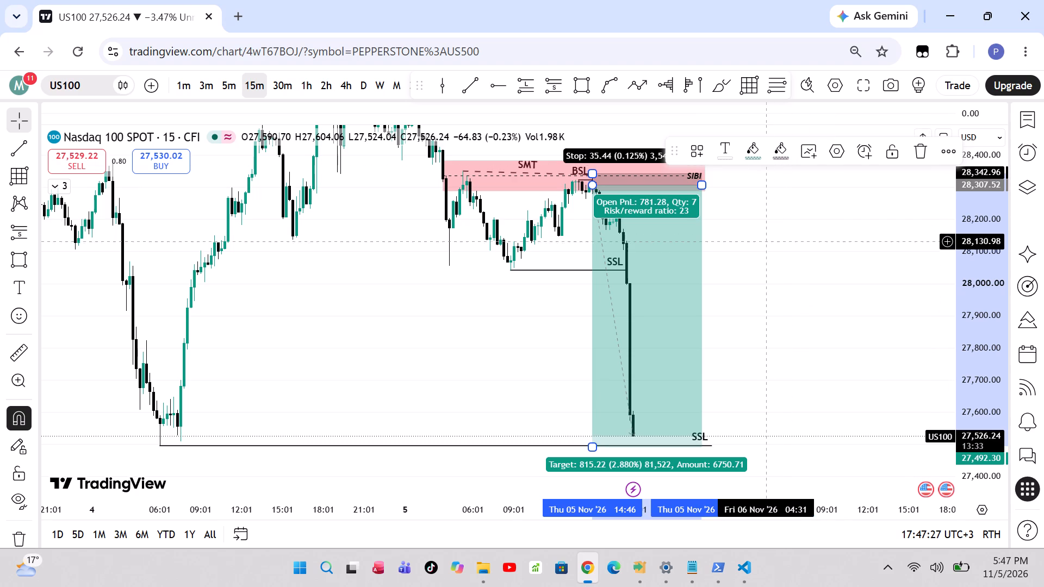
pyautogui.click(766, 244)
# Maximise the price pane so that it fills the chart area.
pyautogui.moveTo(766, 244); pyautogui.dragTo(734, 259)
pyautogui.doubleClick(734, 259)
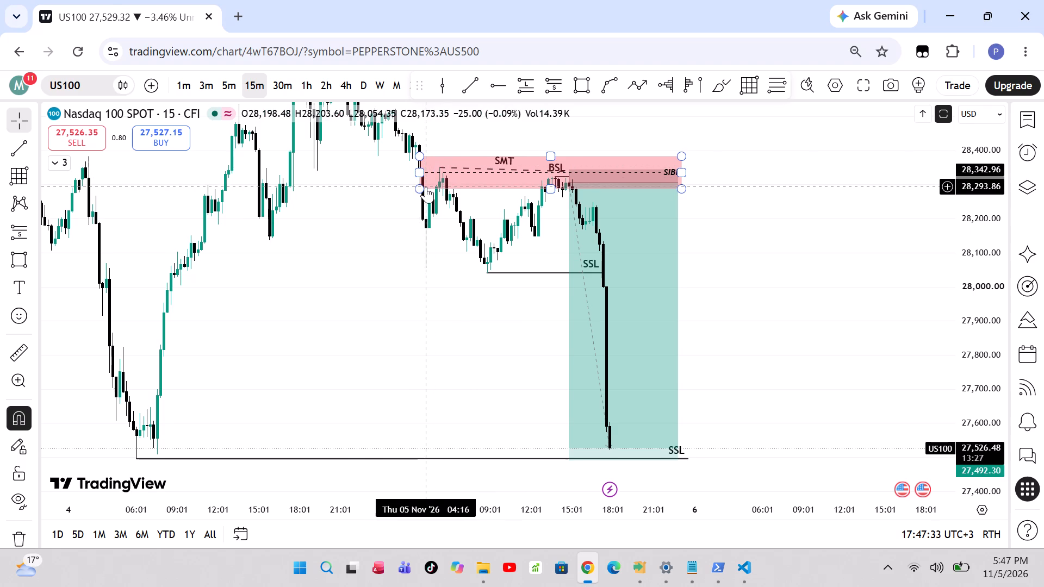
# Raise the SIBI zone's lower edge to about 28,335 and extend its start slightly earlier, to about 03:00 on 5 Nov.
pyautogui.moveTo(421, 186); pyautogui.dragTo(421, 165)
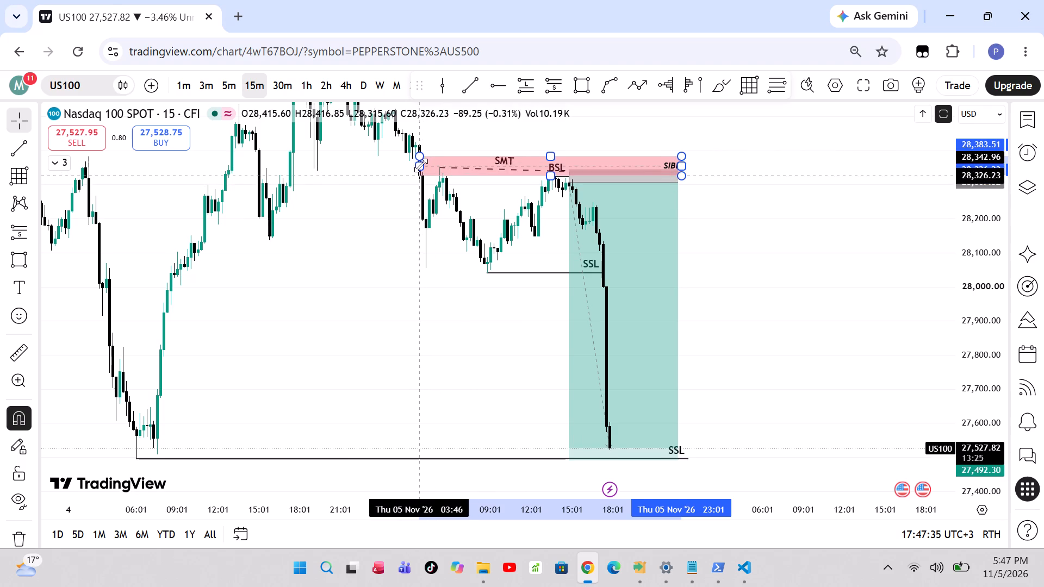
pyautogui.moveTo(421, 165); pyautogui.dragTo(423, 165)
pyautogui.moveTo(423, 165); pyautogui.dragTo(408, 165)
# Draw a horizontal trend line at about 28,288 from 06:16 to 12:16 on 5 Nov and apply the BSL template.
pyautogui.moveTo(772, 276); pyautogui.dragTo(713, 272)
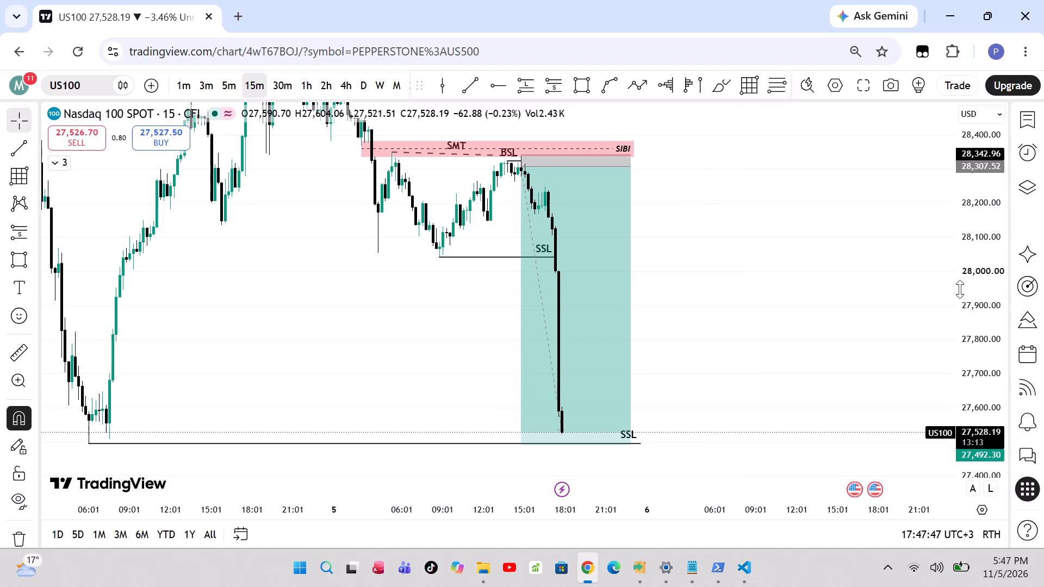
pyautogui.moveTo(767, 266); pyautogui.dragTo(810, 396)
pyautogui.moveTo(799, 339); pyautogui.dragTo(776, 338)
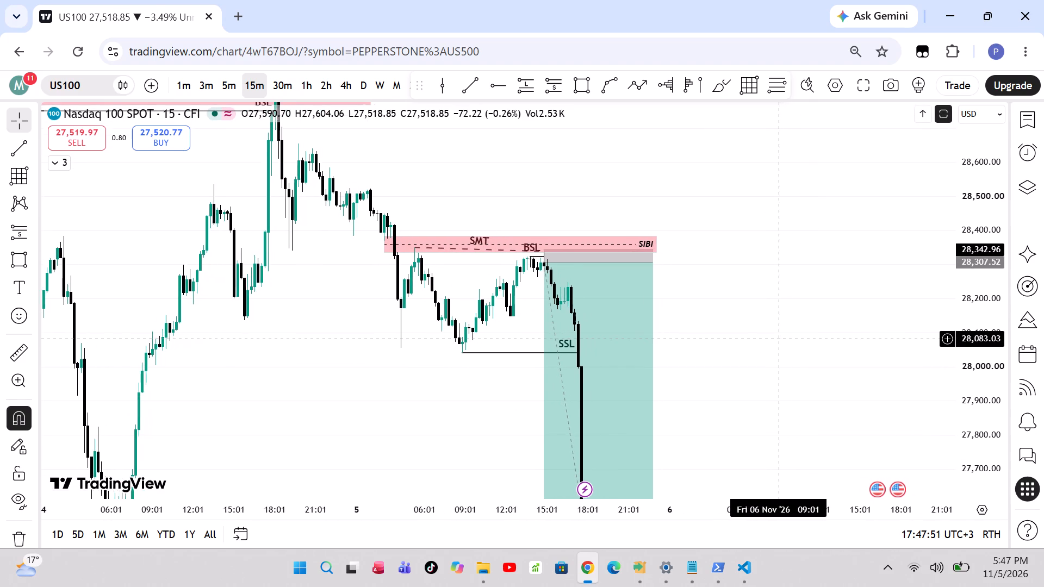
pyautogui.moveTo(776, 338); pyautogui.dragTo(772, 338)
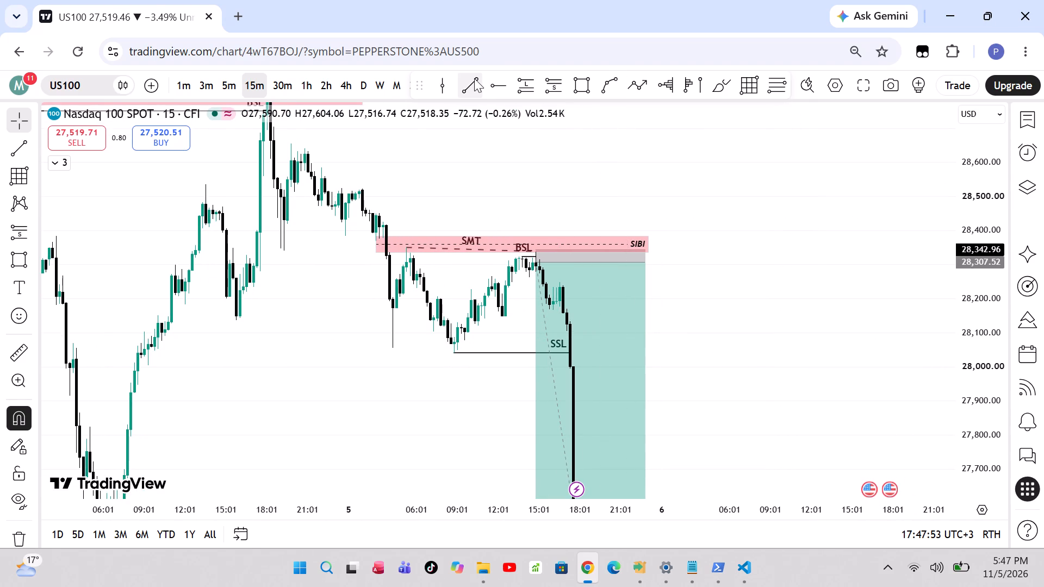
pyautogui.click(474, 80)
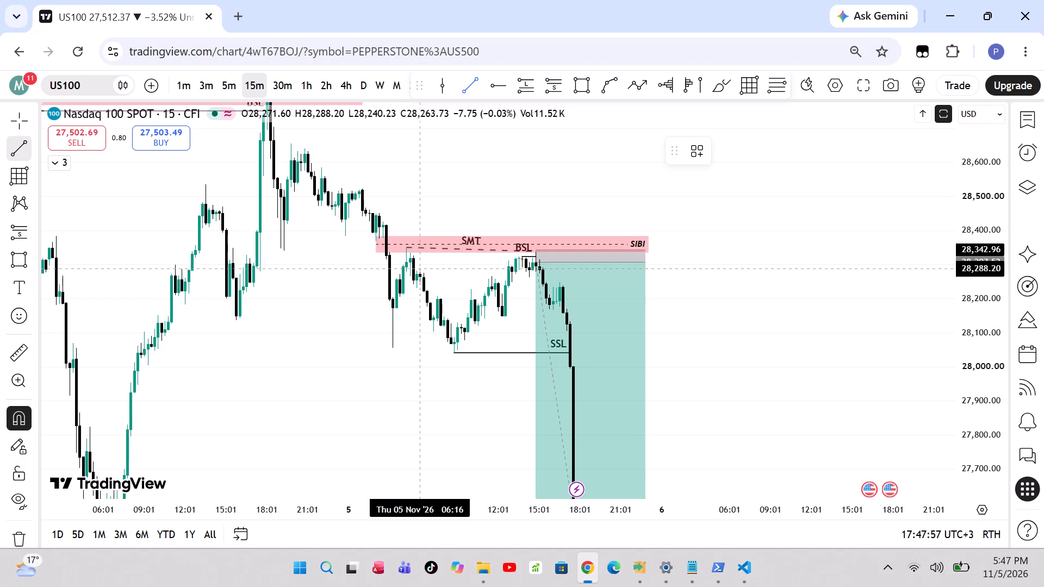
pyautogui.moveTo(420, 258); pyautogui.dragTo(502, 275)
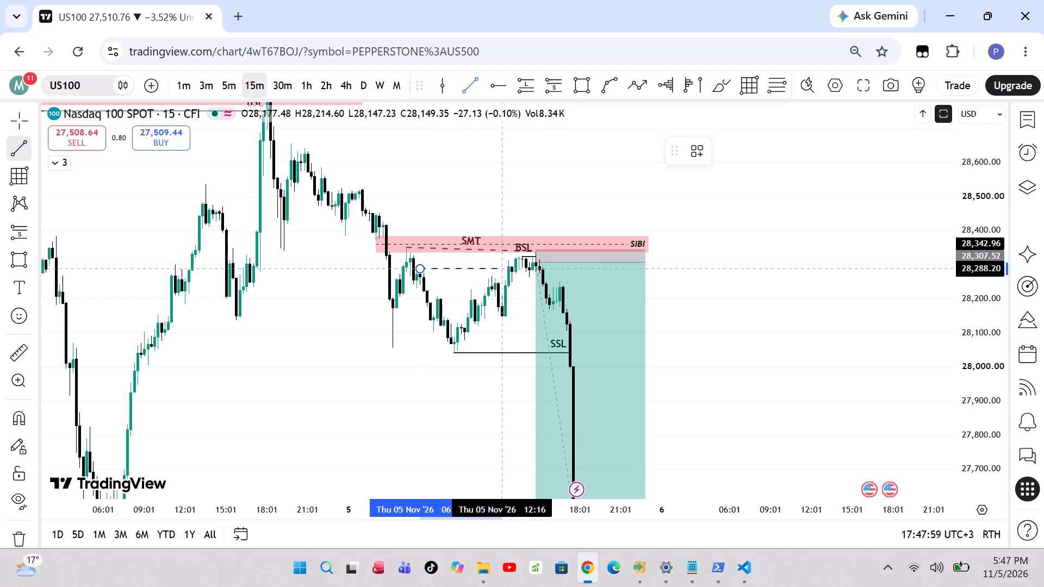
pyautogui.keyDown('shift'); pyautogui.click(502, 275); pyautogui.keyUp('shift')
pyautogui.click(700, 157)
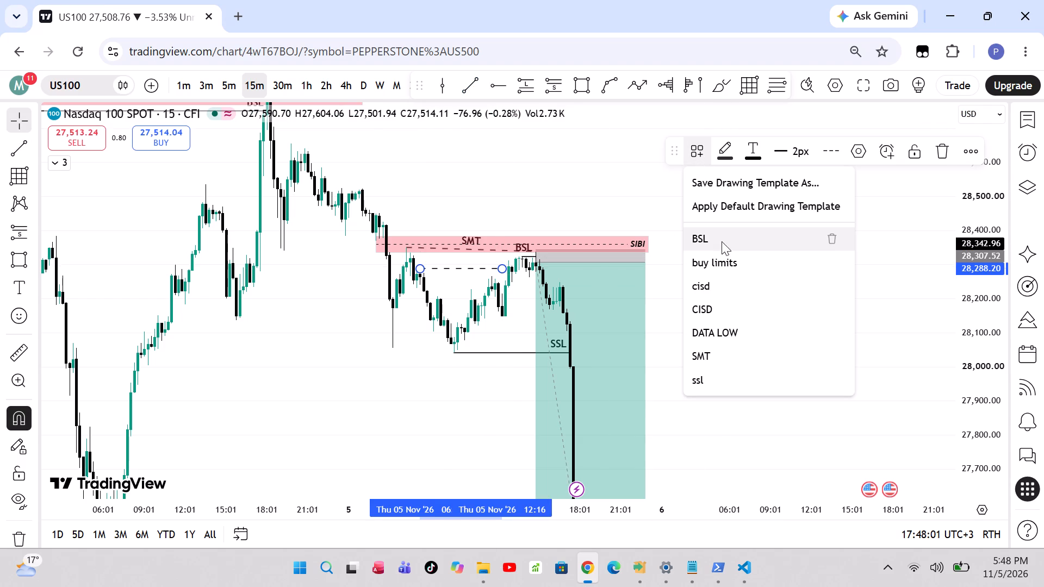
pyautogui.click(722, 246)
pyautogui.moveTo(746, 327); pyautogui.dragTo(838, 239)
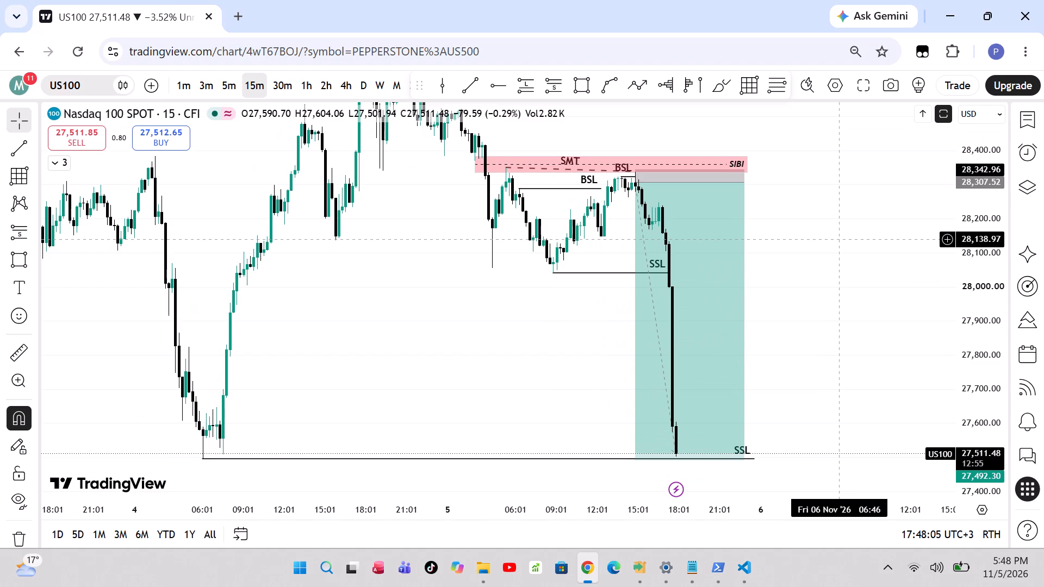
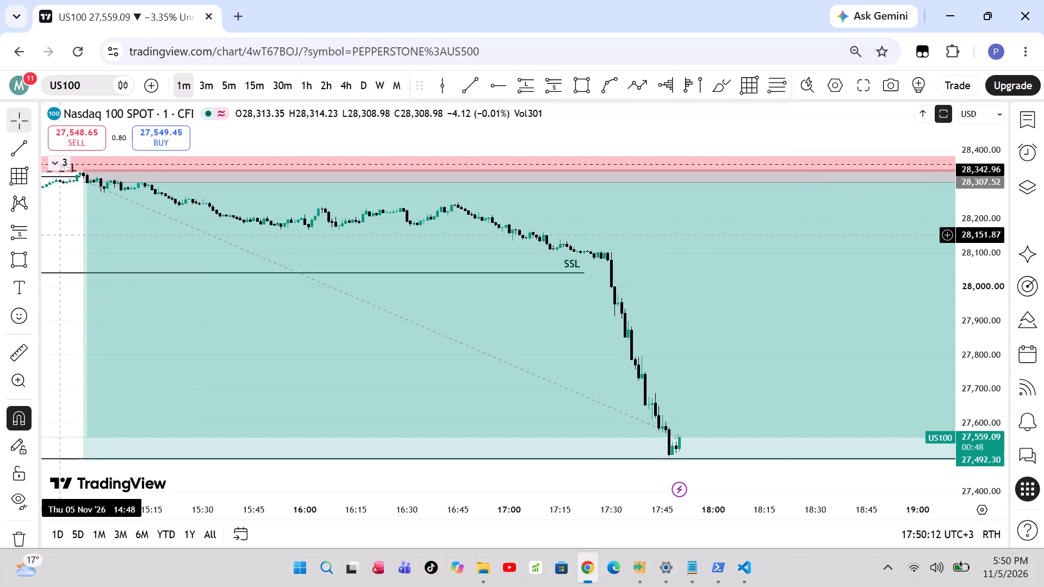
# Shorten the BSL line at about 28,323 so that it ends at 14:50 on 5 Nov.
pyautogui.moveTo(60, 235); pyautogui.dragTo(775, 480)
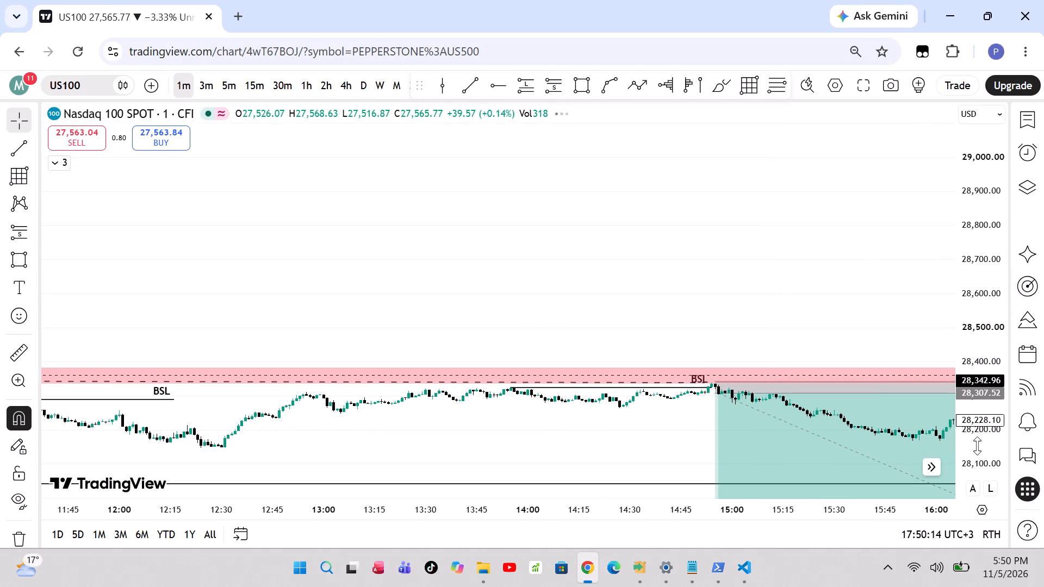
pyautogui.moveTo(977, 446); pyautogui.dragTo(1015, 110)
pyautogui.moveTo(842, 360); pyautogui.dragTo(787, 0)
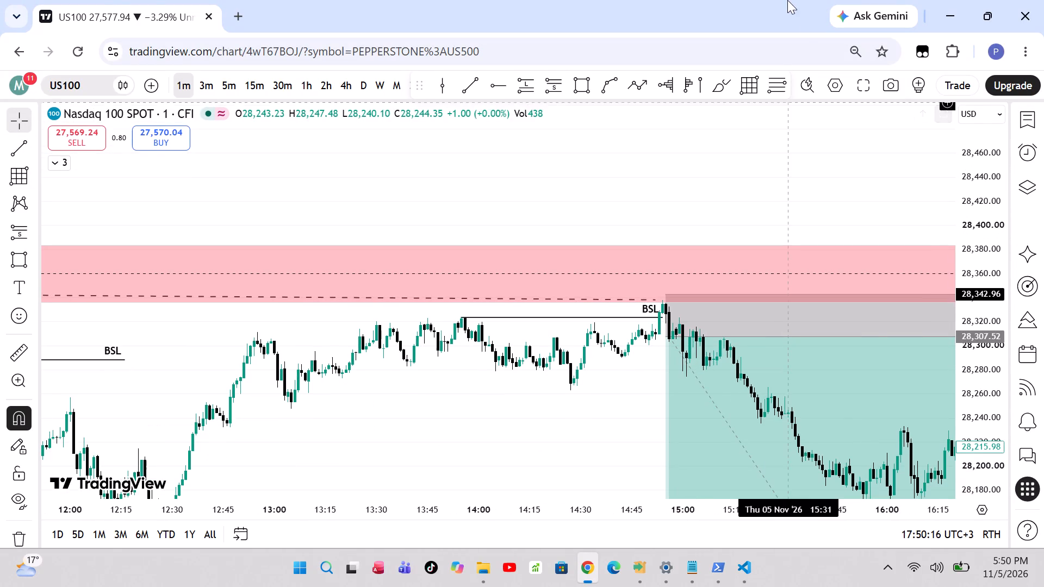
pyautogui.moveTo(975, 358); pyautogui.dragTo(1007, 62)
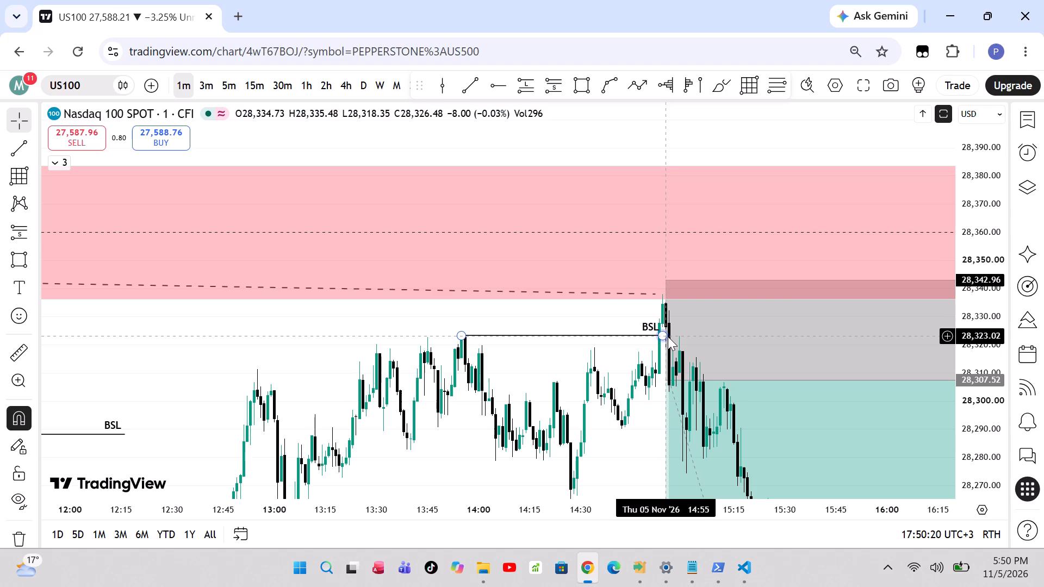
pyautogui.moveTo(668, 336); pyautogui.dragTo(650, 352)
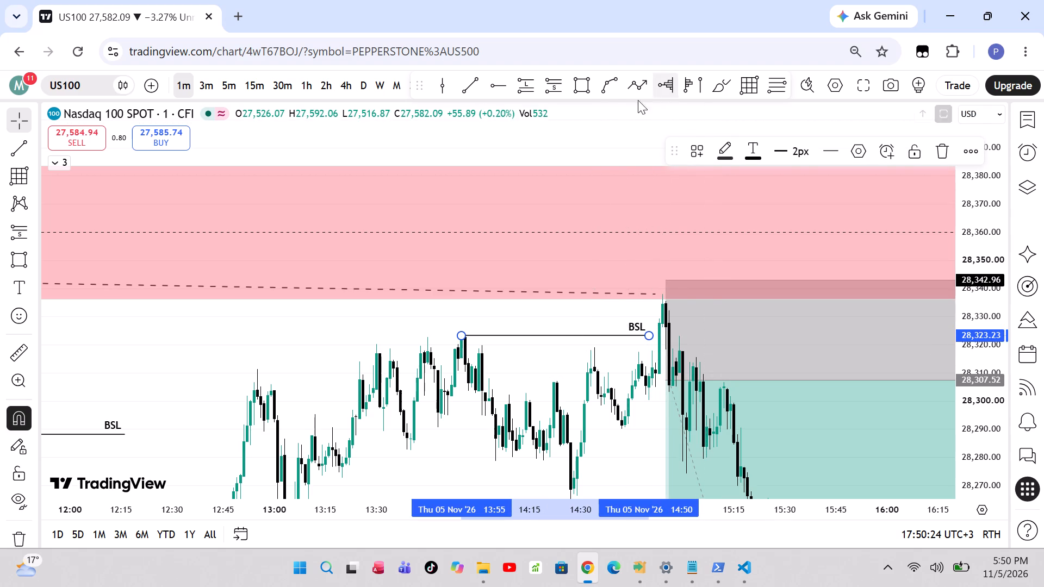
# Draw a horizontal trend line at about 28,309.73 from 14:53 to 15:09 on 5 Nov and apply the CISD template.
pyautogui.click(476, 79)
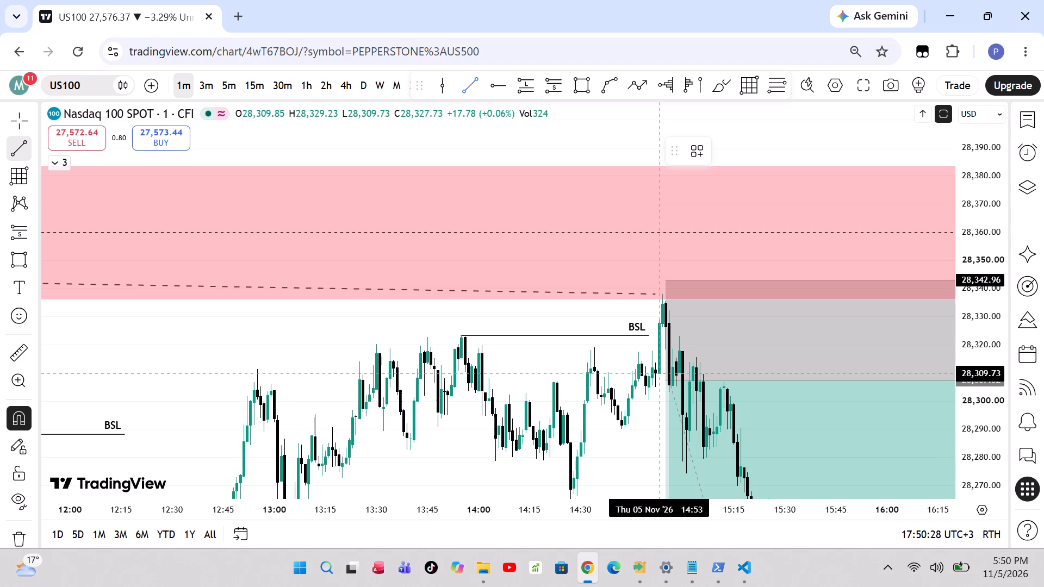
pyautogui.moveTo(658, 382); pyautogui.dragTo(714, 382)
pyautogui.keyDown('shift'); pyautogui.click(714, 382); pyautogui.keyUp('shift')
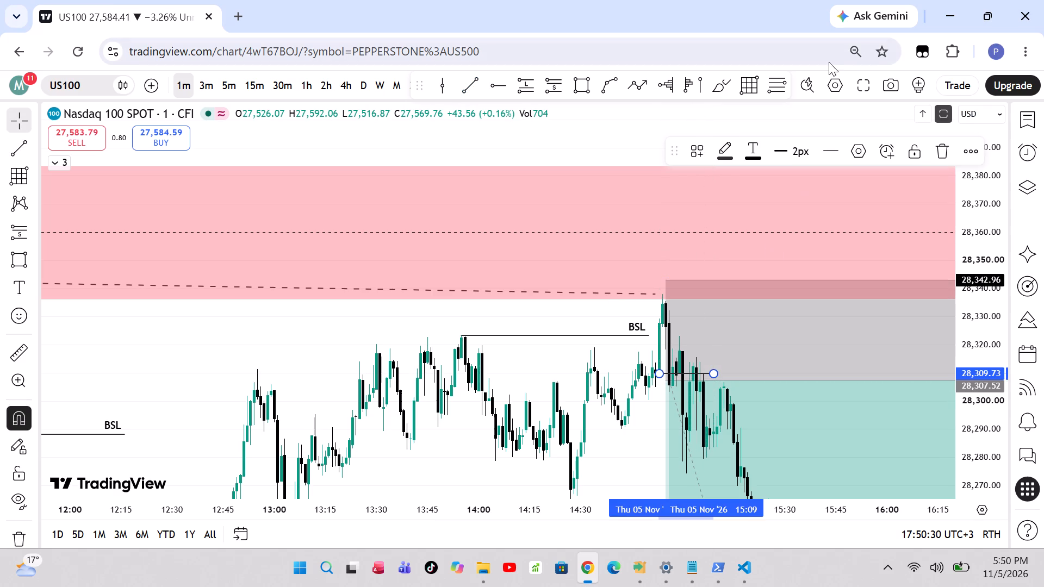
pyautogui.click(702, 148)
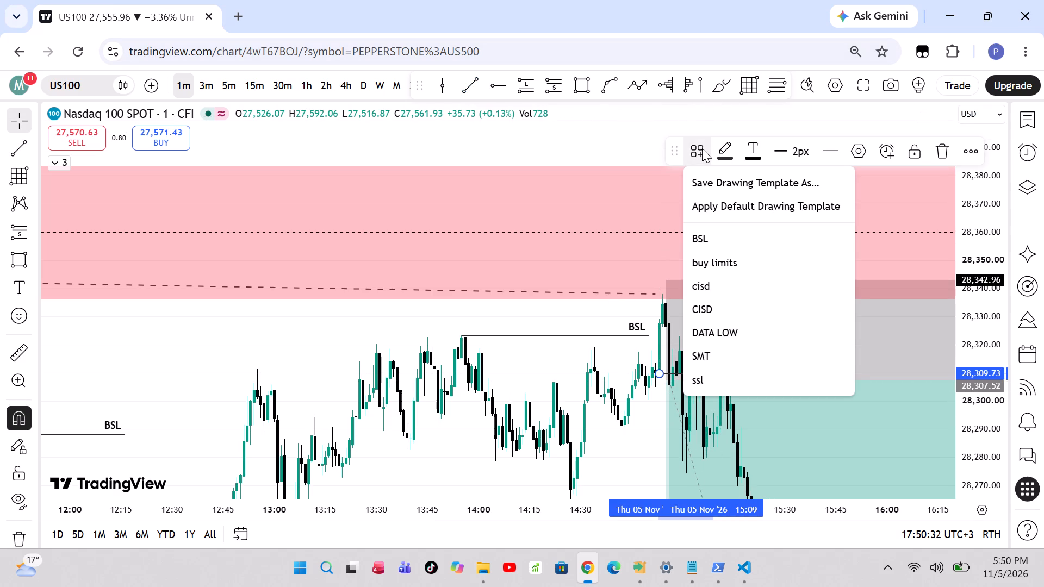
pyautogui.click(699, 312)
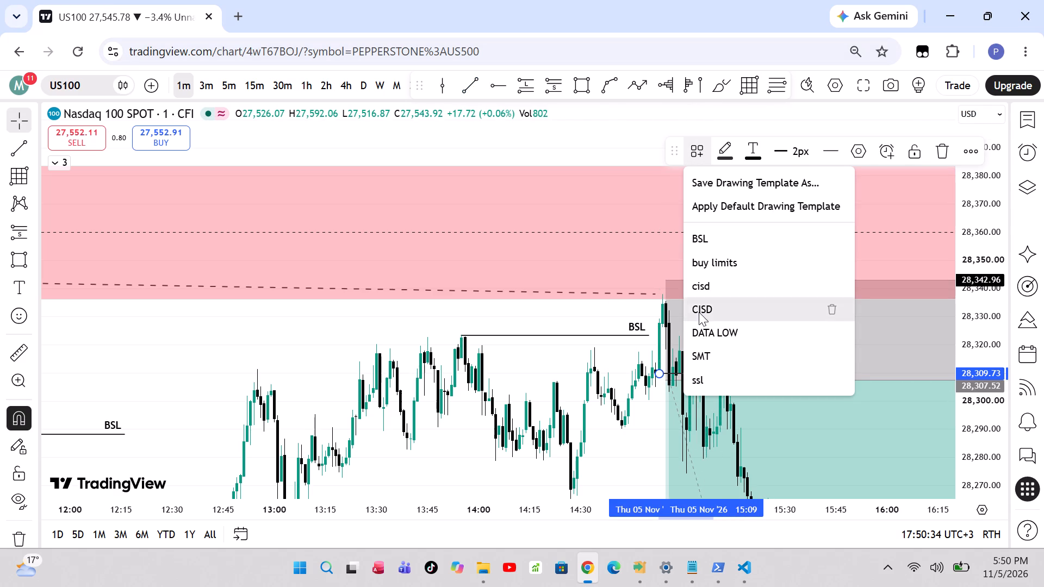
# Set the CISD line's thickness to 2px.
pyautogui.click(791, 155)
pyautogui.click(790, 197)
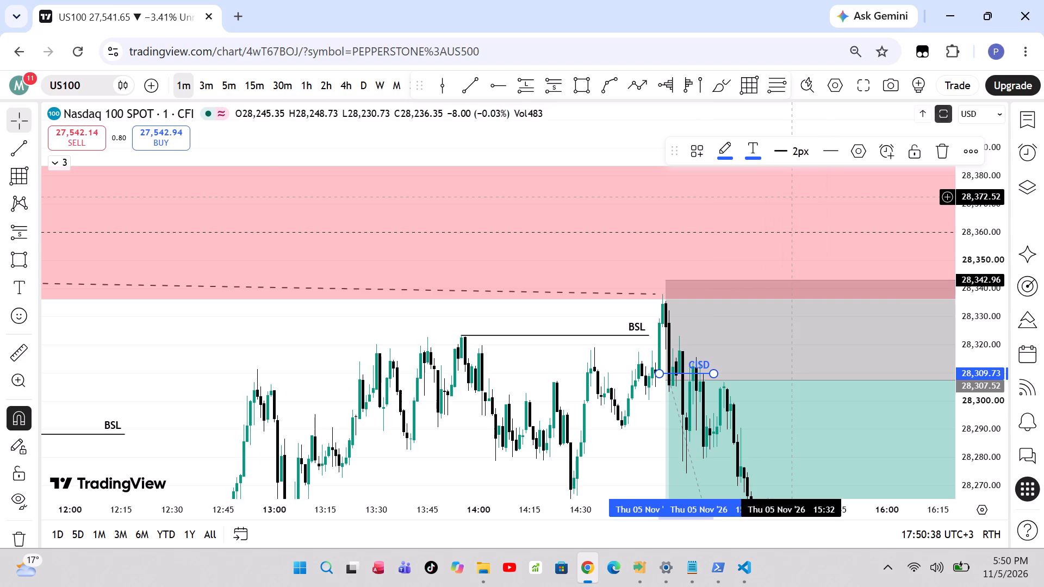
# Format the CISD line's label as bold italic text, size 12, in black.
pyautogui.click(865, 149)
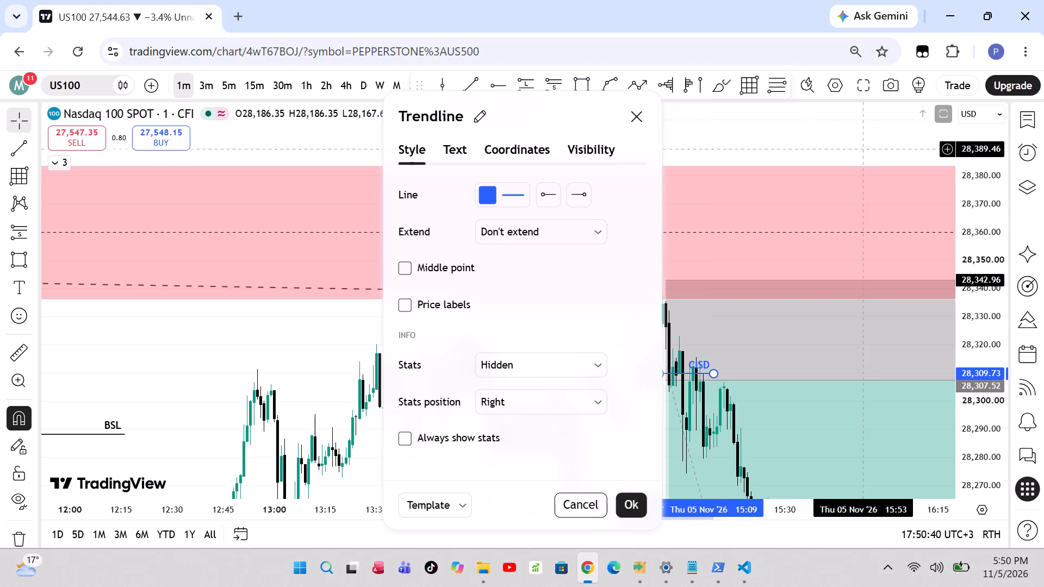
pyautogui.click(455, 147)
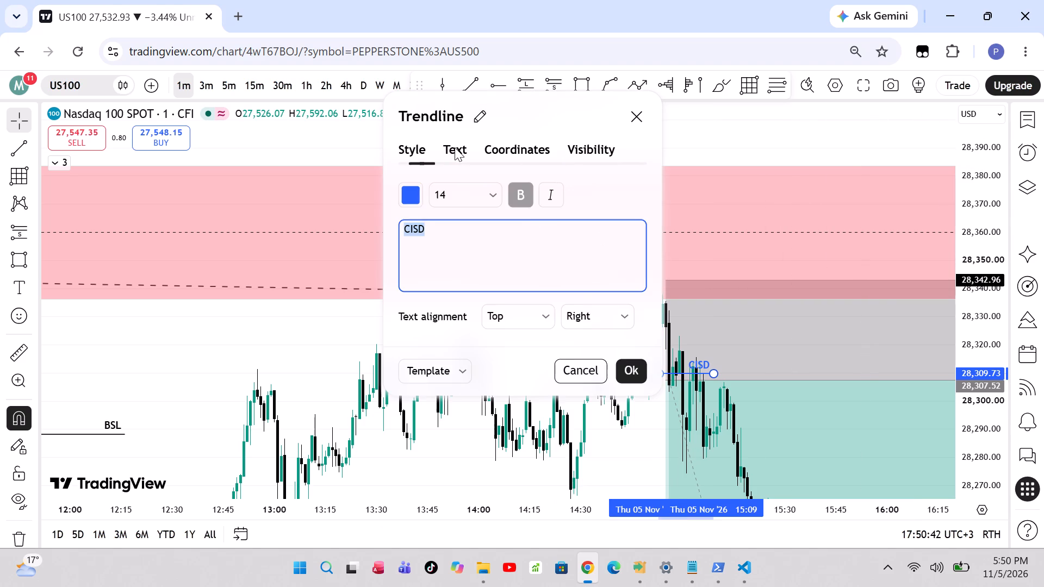
pyautogui.click(545, 197)
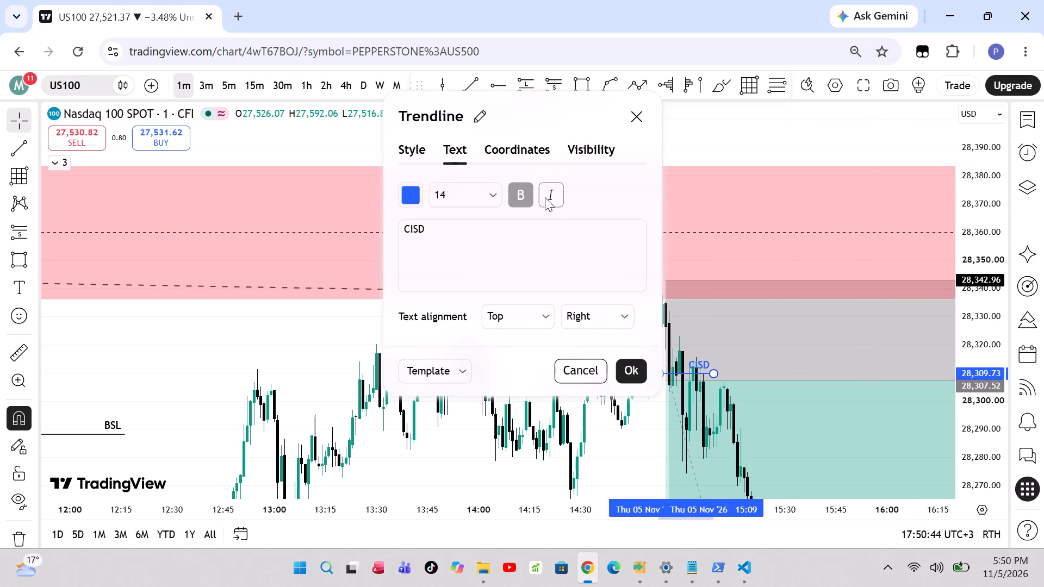
pyautogui.click(526, 193)
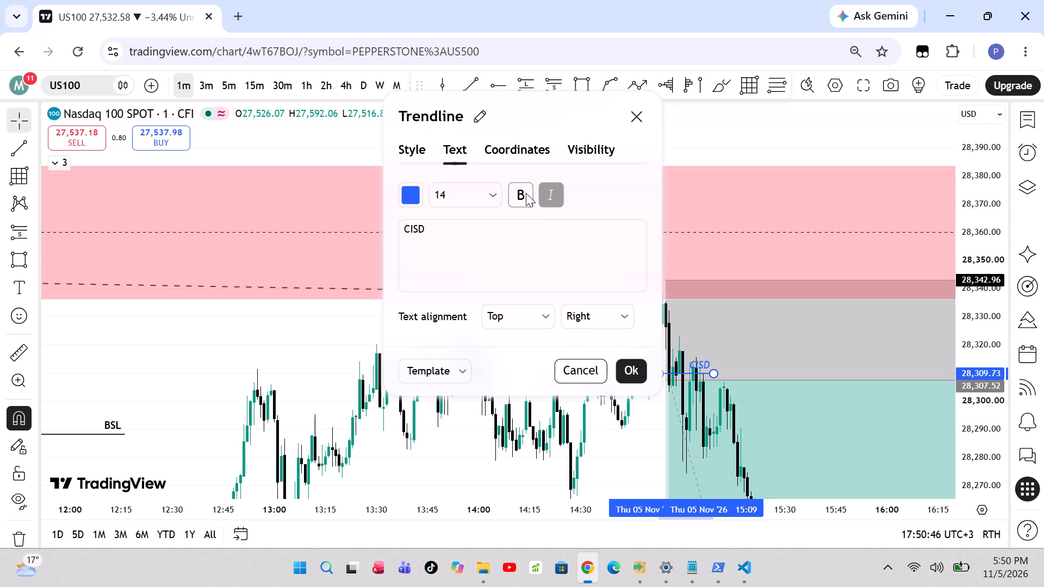
pyautogui.click(526, 193)
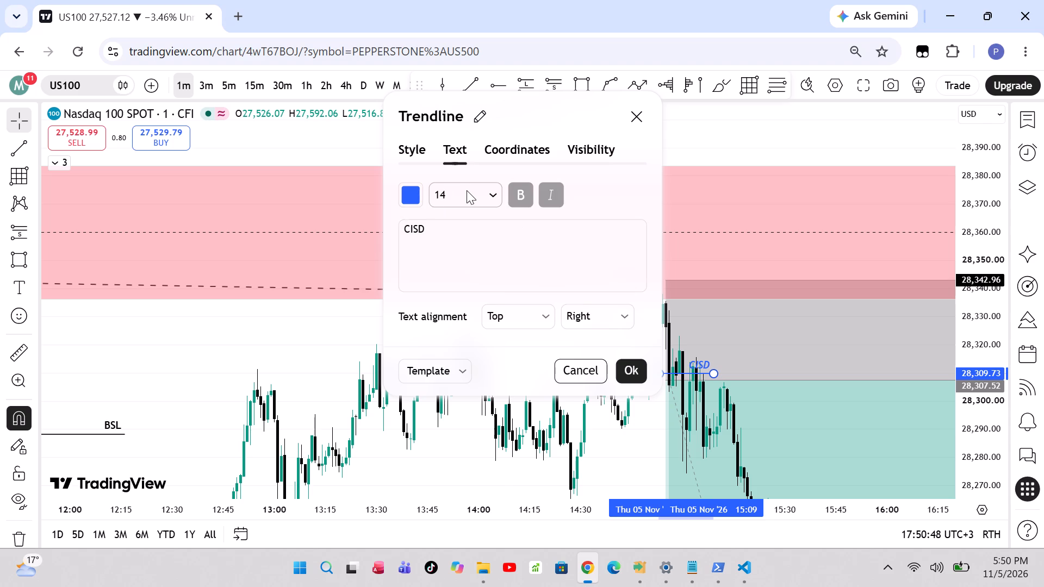
pyautogui.click(467, 190)
pyautogui.click(458, 288)
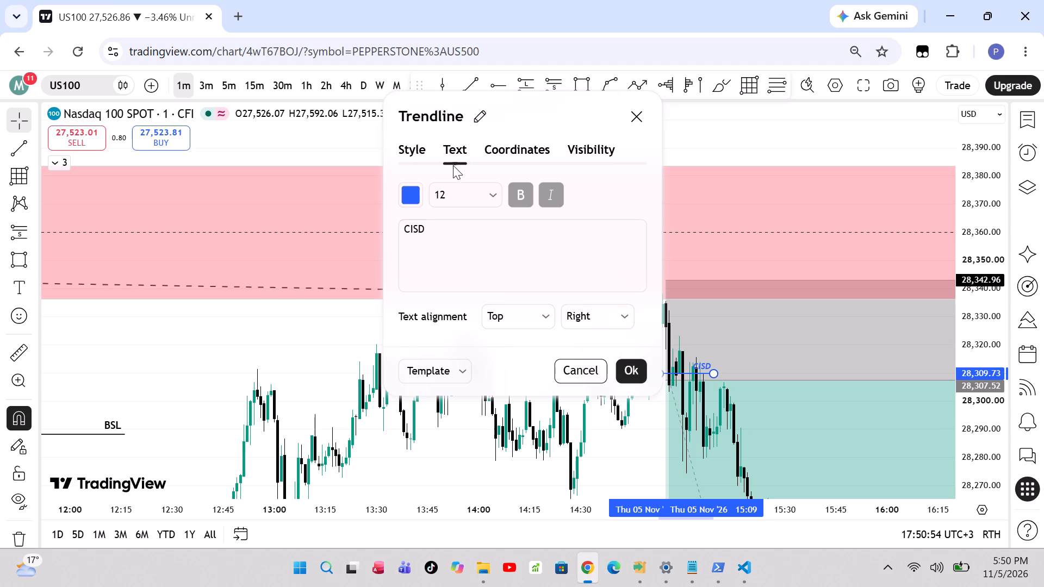
pyautogui.click(412, 184)
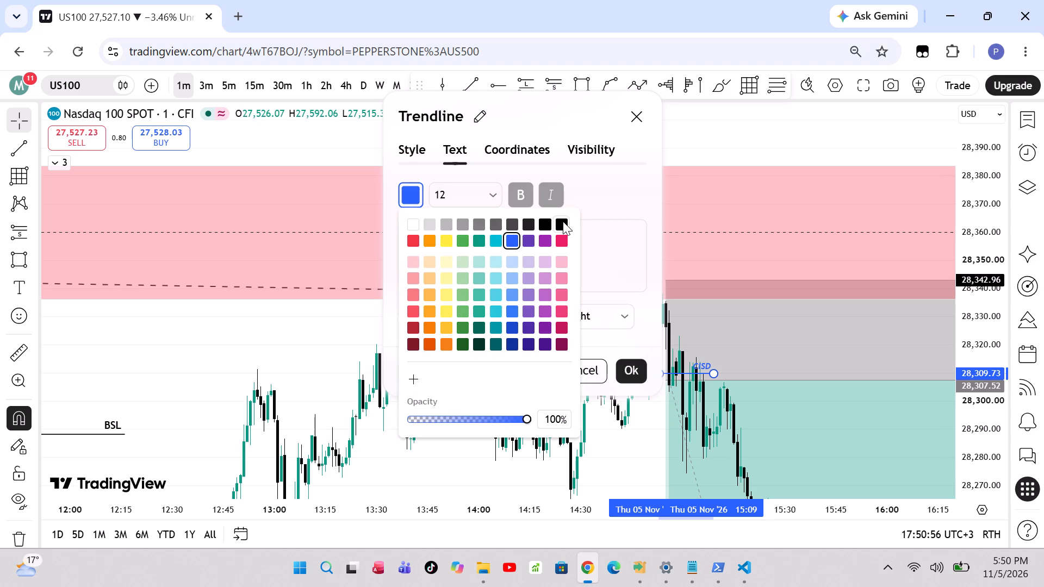
pyautogui.click(563, 221)
pyautogui.click(632, 378)
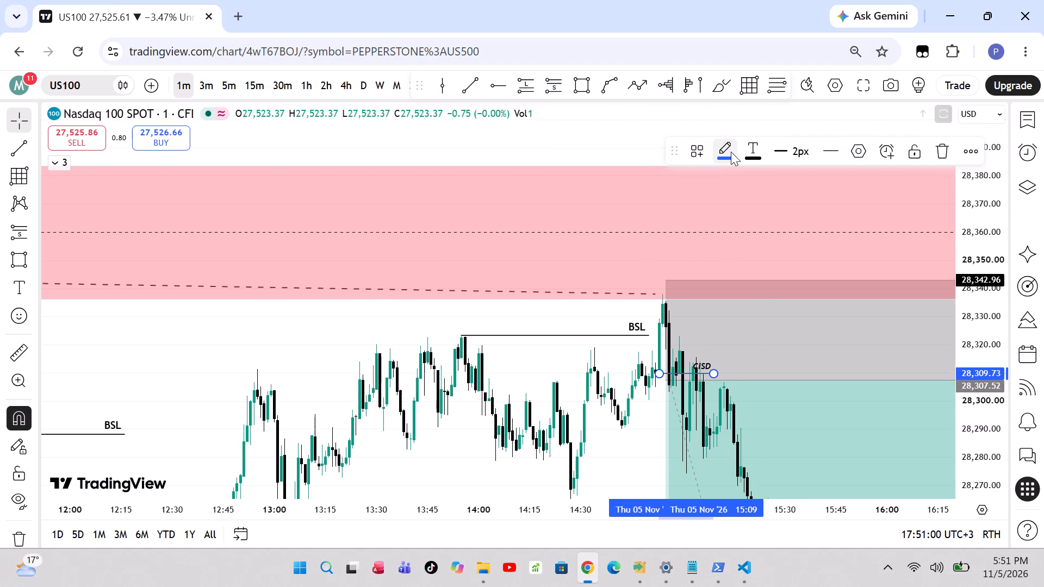
# Change the CISD line's colour to black.
pyautogui.click(729, 152)
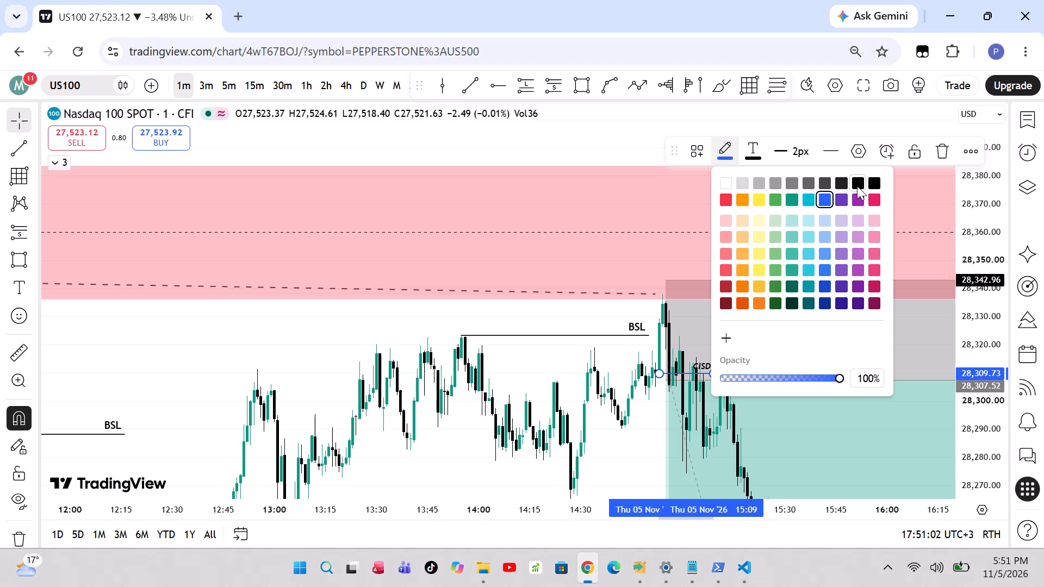
pyautogui.click(874, 183)
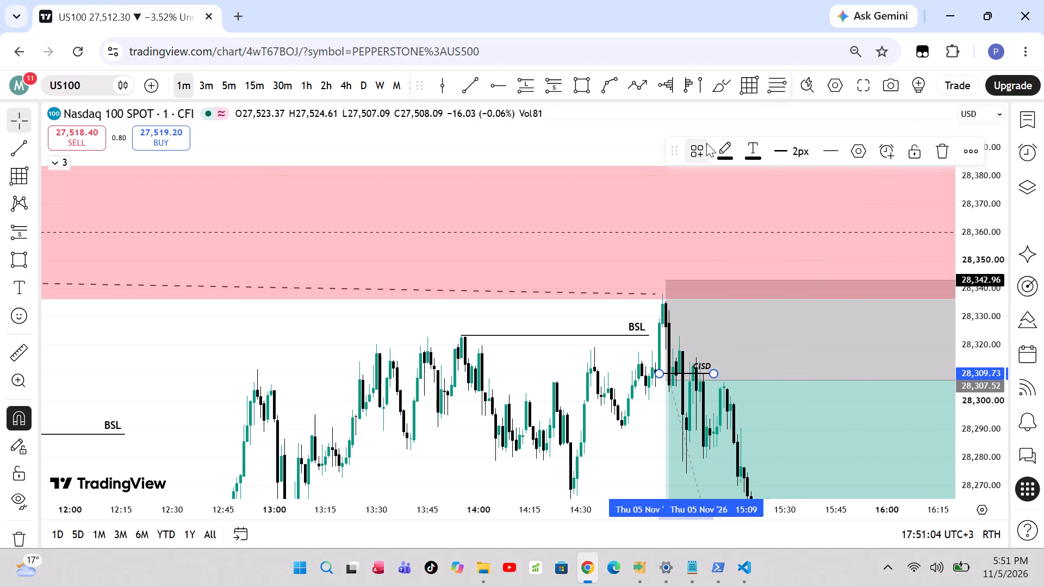
# Save the restyled line as a drawing template under the existing uppercase name CISD.
pyautogui.click(705, 144)
pyautogui.click(731, 180)
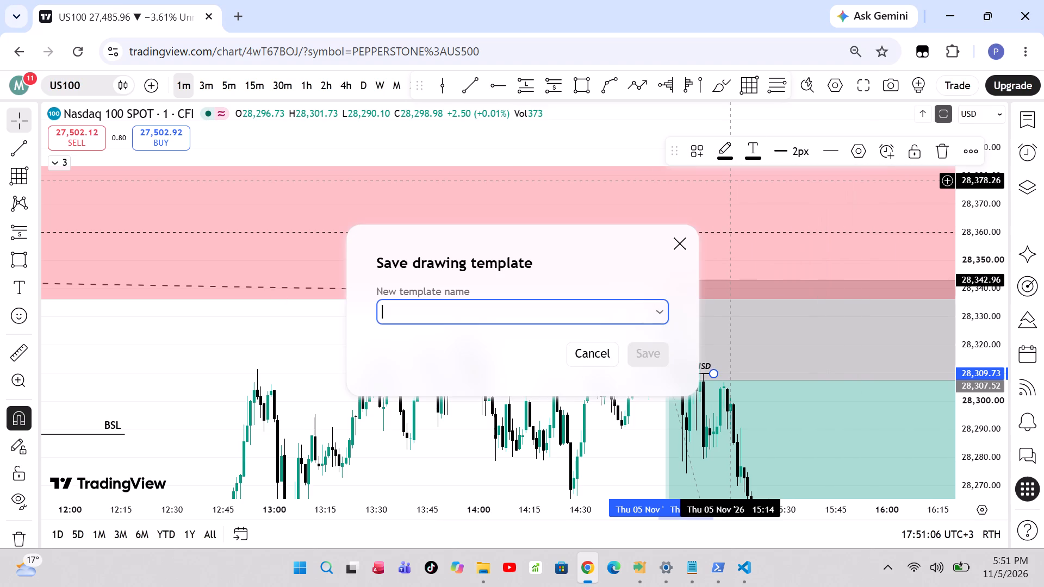
pyautogui.write('CI')
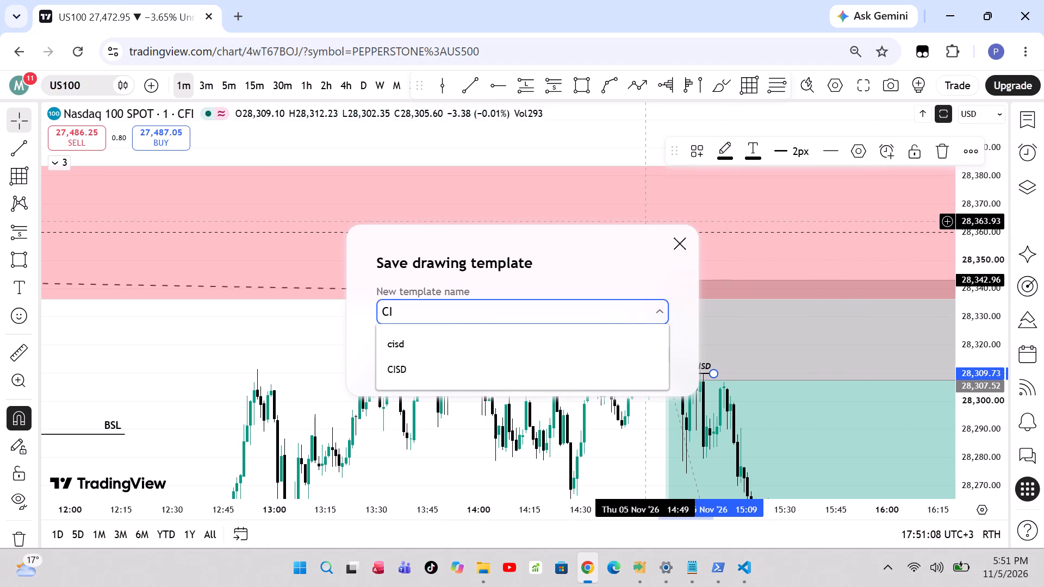
pyautogui.click(452, 374)
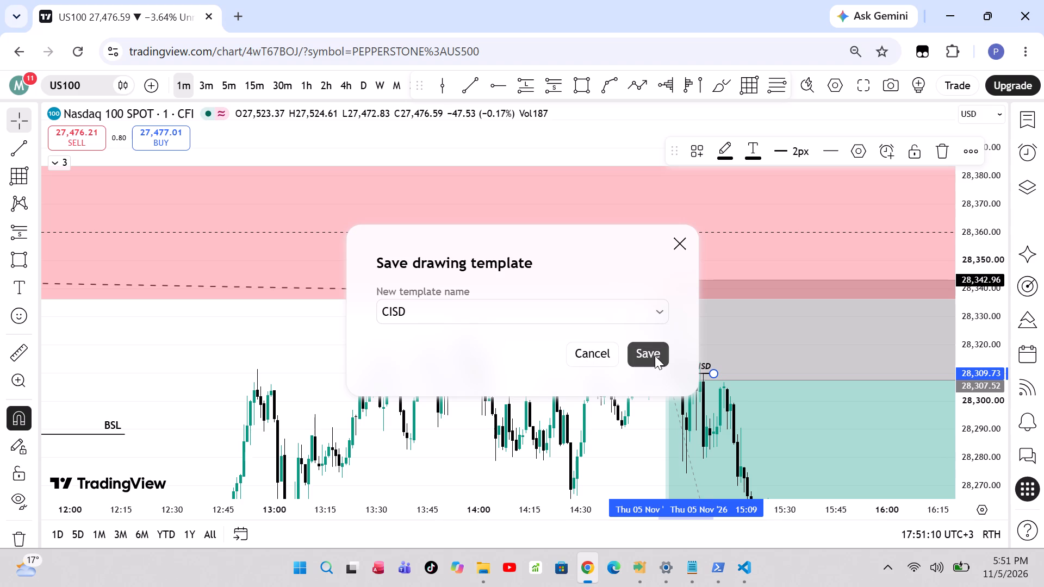
pyautogui.click(655, 355)
pyautogui.click(655, 355)
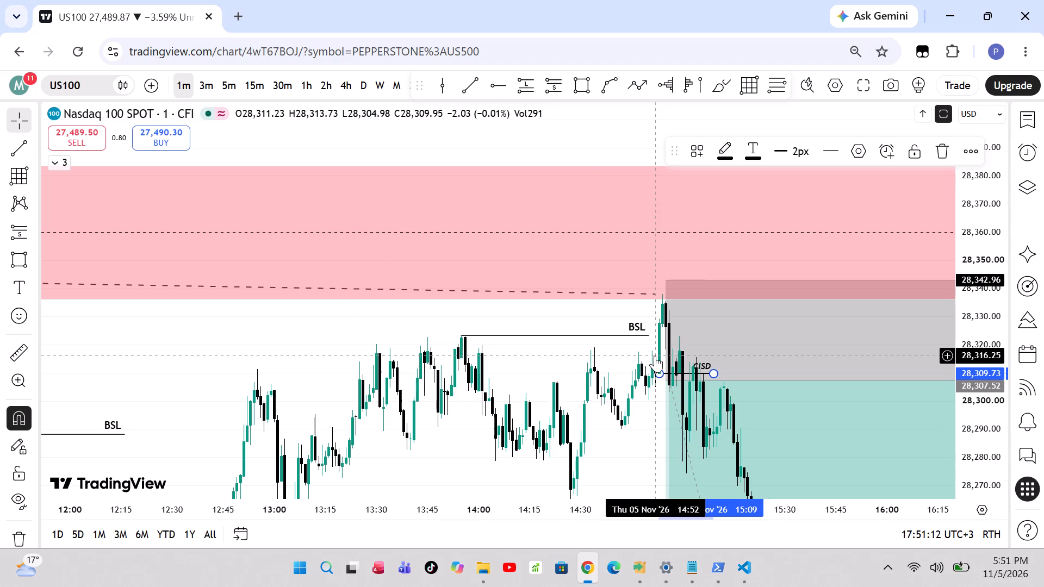
# Extend the CISD line's end to about 15:23 on 5 Nov.
pyautogui.moveTo(612, 356); pyautogui.dragTo(464, 293)
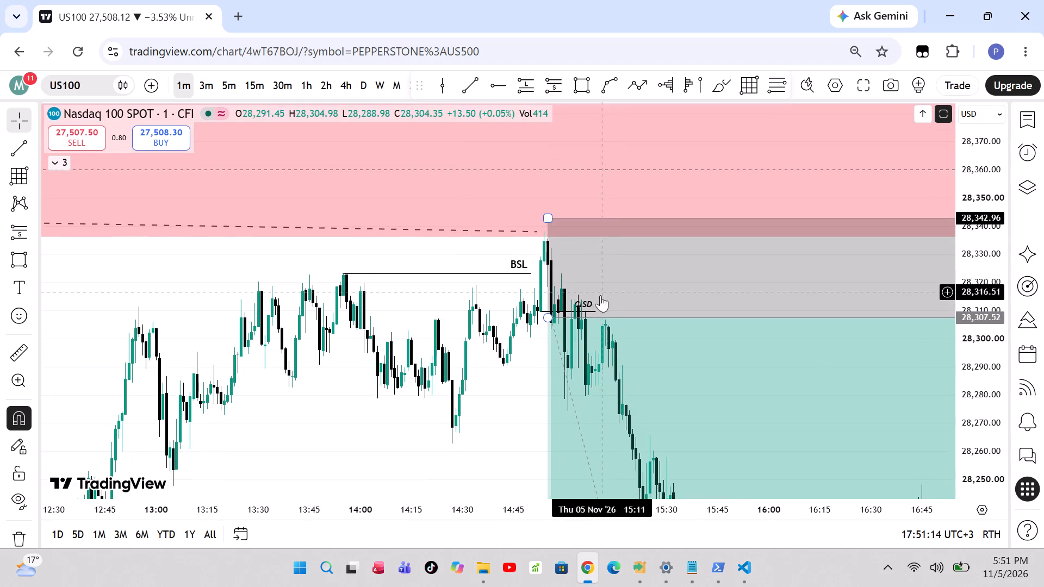
pyautogui.moveTo(594, 309); pyautogui.dragTo(644, 315)
# Switch the US100 chart to the 15-minute timeframe and reset the view to review the whole markup.
pyautogui.moveTo(515, 368); pyautogui.dragTo(330, 18)
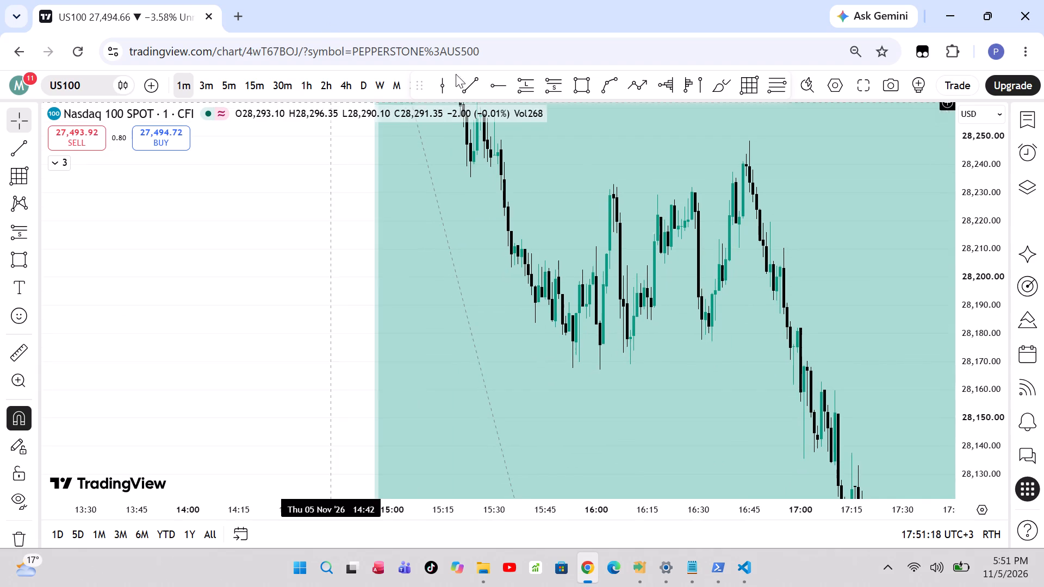
pyautogui.click(252, 81)
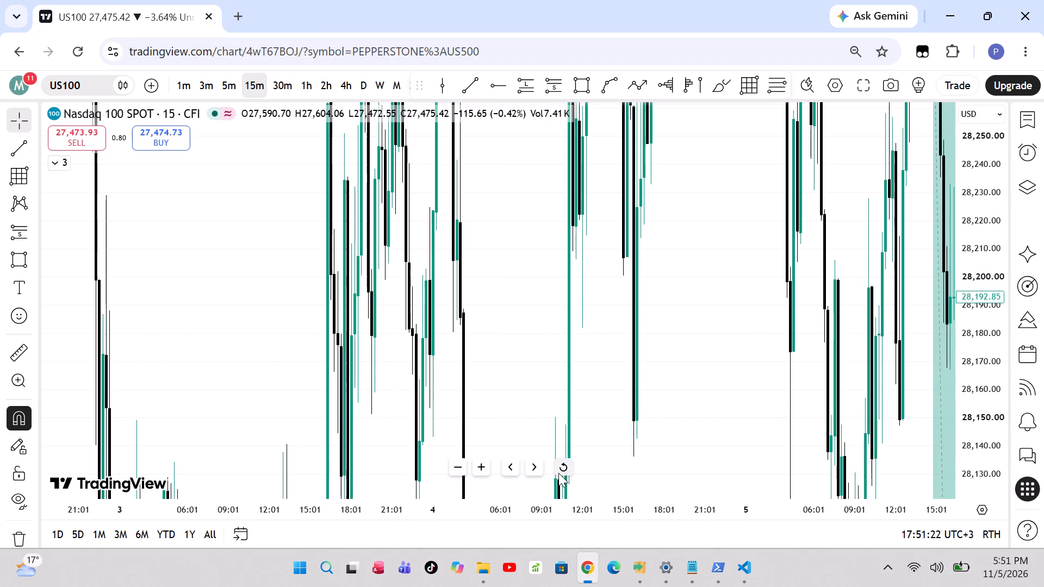
pyautogui.click(558, 473)
pyautogui.moveTo(706, 401); pyautogui.dragTo(400, 385)
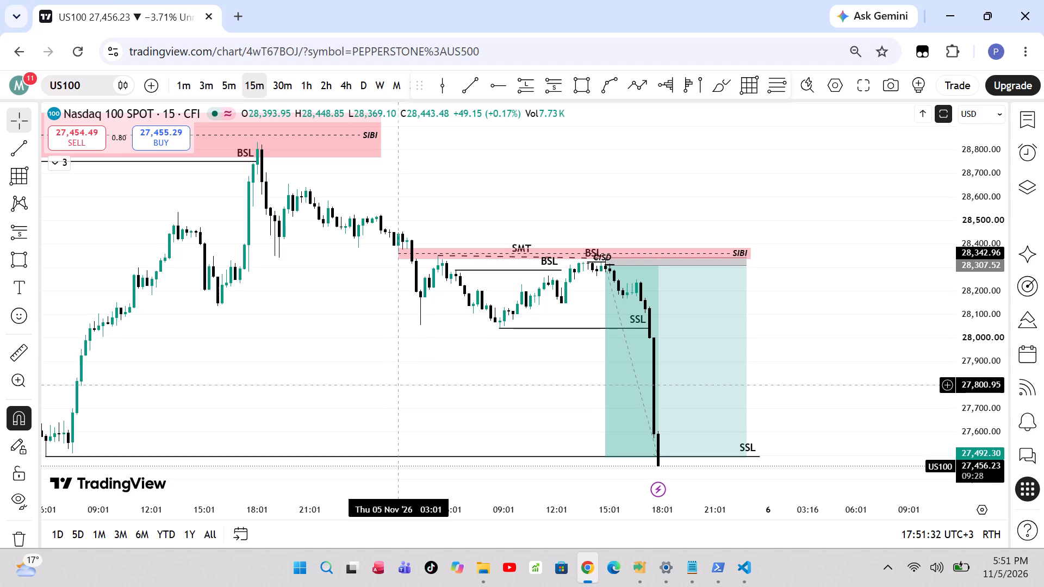
# On the 5-minute timeframe, shorten the short position so that it ends at about 17:56 on 5 Nov.
pyautogui.click(232, 77)
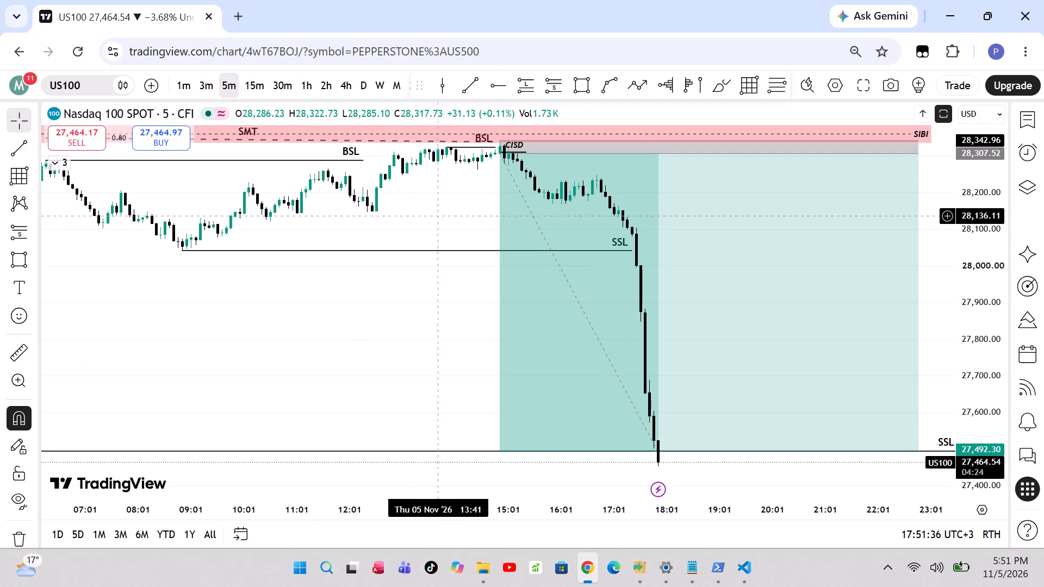
pyautogui.moveTo(439, 214); pyautogui.dragTo(344, 307)
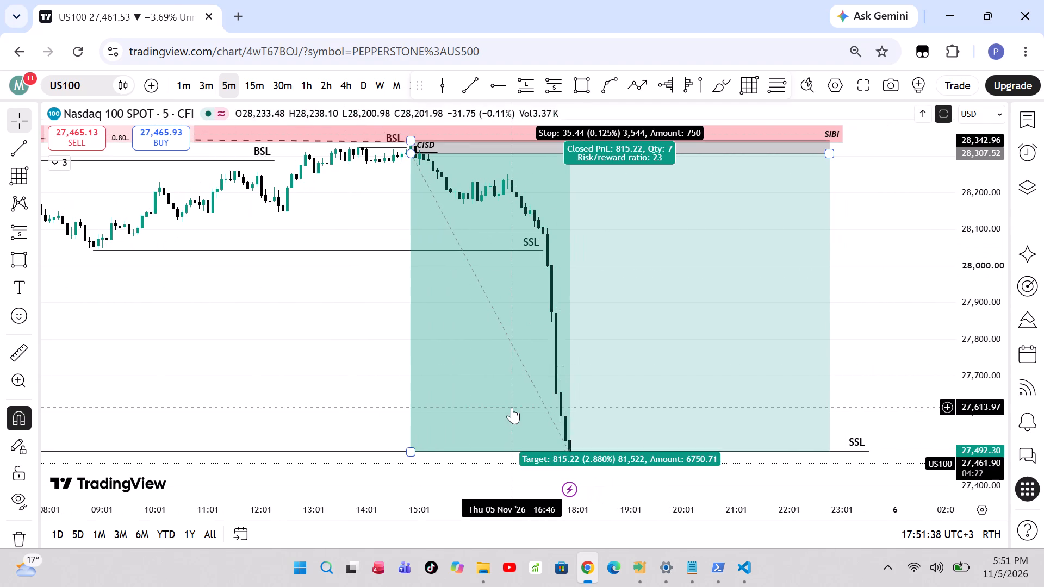
pyautogui.moveTo(987, 334); pyautogui.dragTo(1004, 285)
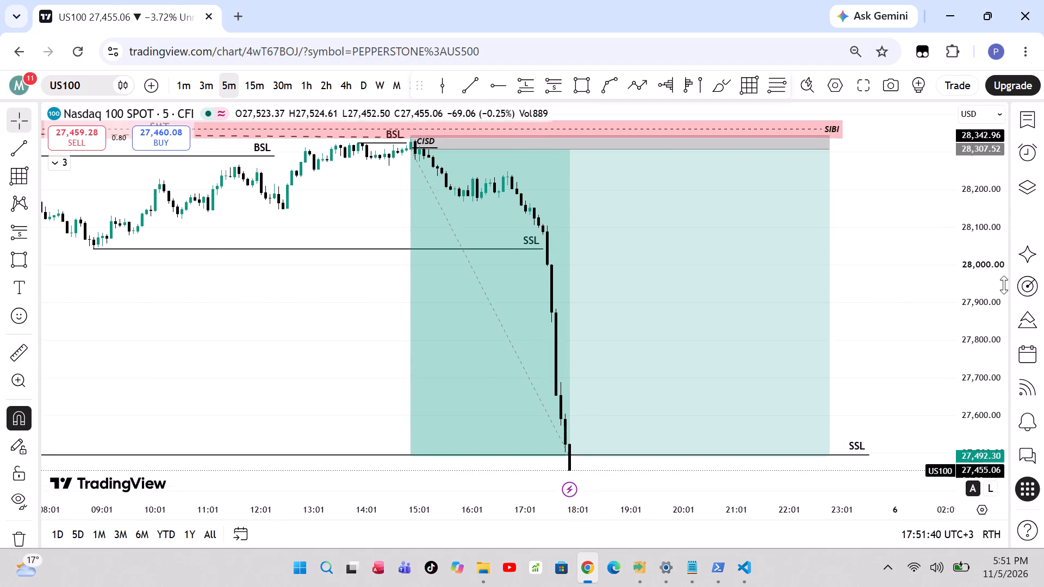
pyautogui.moveTo(1004, 285); pyautogui.dragTo(1021, 376)
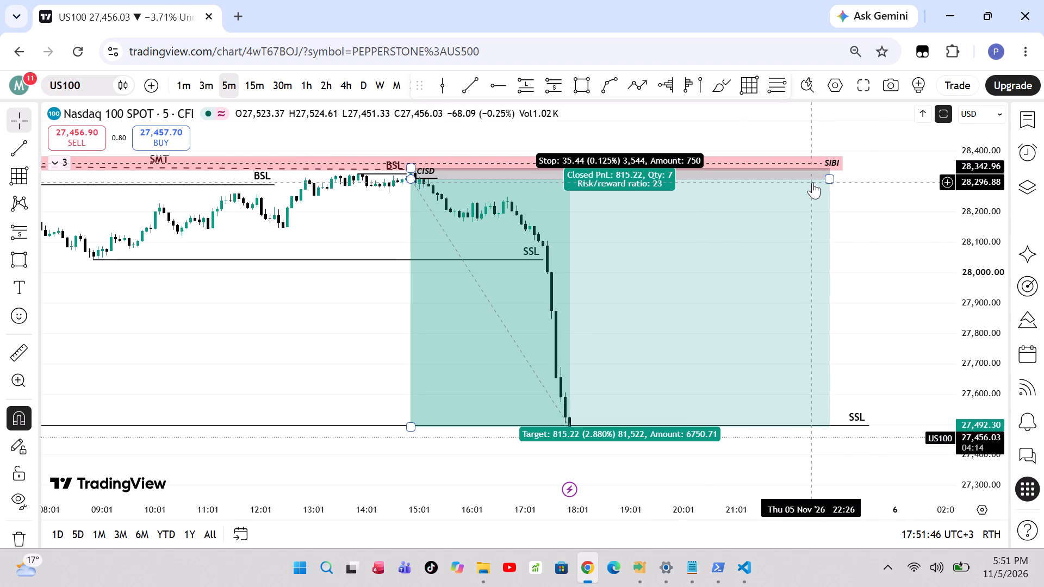
pyautogui.scroll(-1, 999, 139)
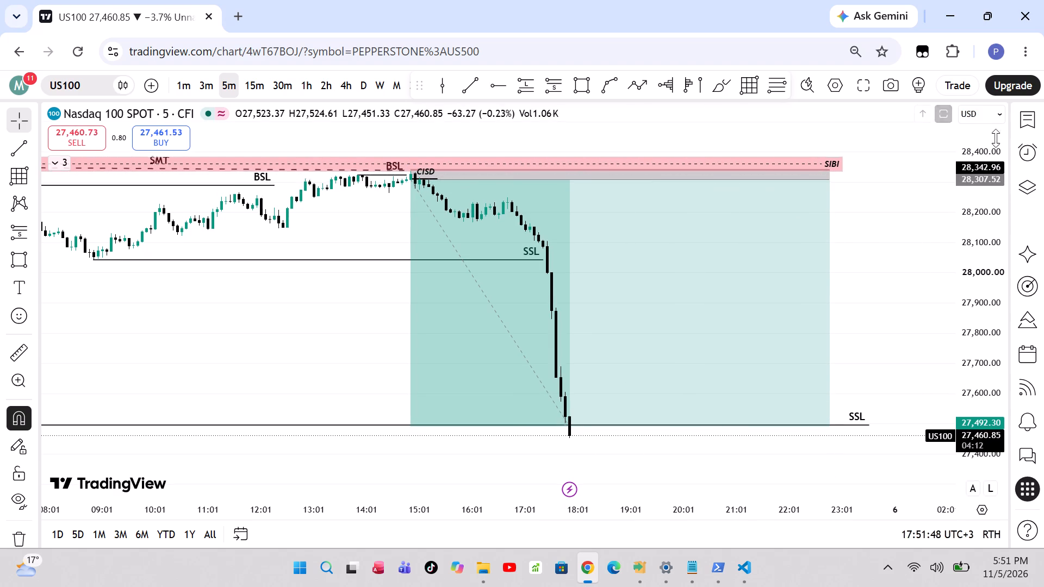
pyautogui.scroll(-1, 996, 138)
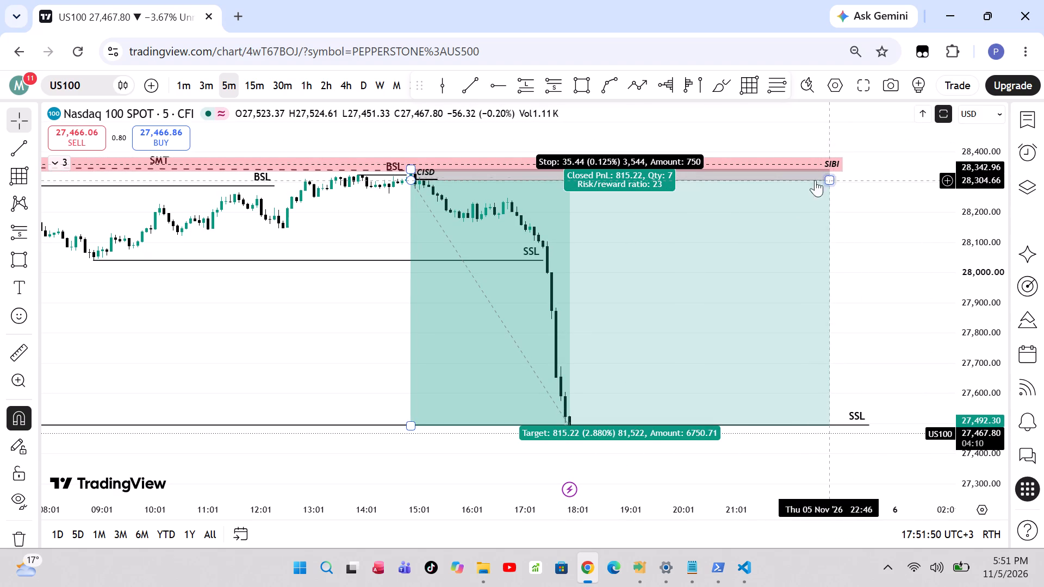
pyautogui.moveTo(828, 180); pyautogui.dragTo(572, 197)
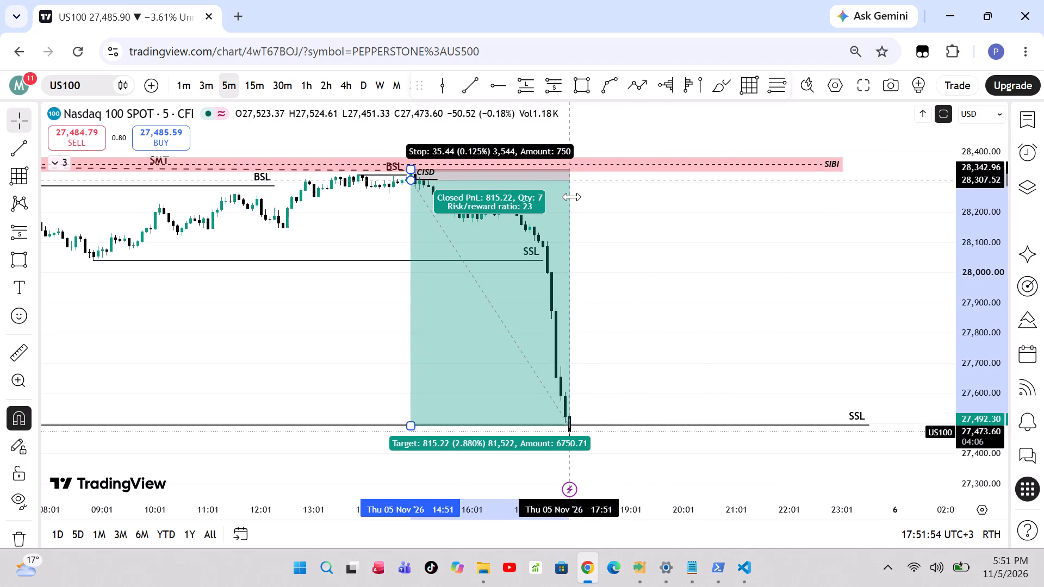
pyautogui.moveTo(572, 197); pyautogui.dragTo(575, 200)
pyautogui.click(689, 310)
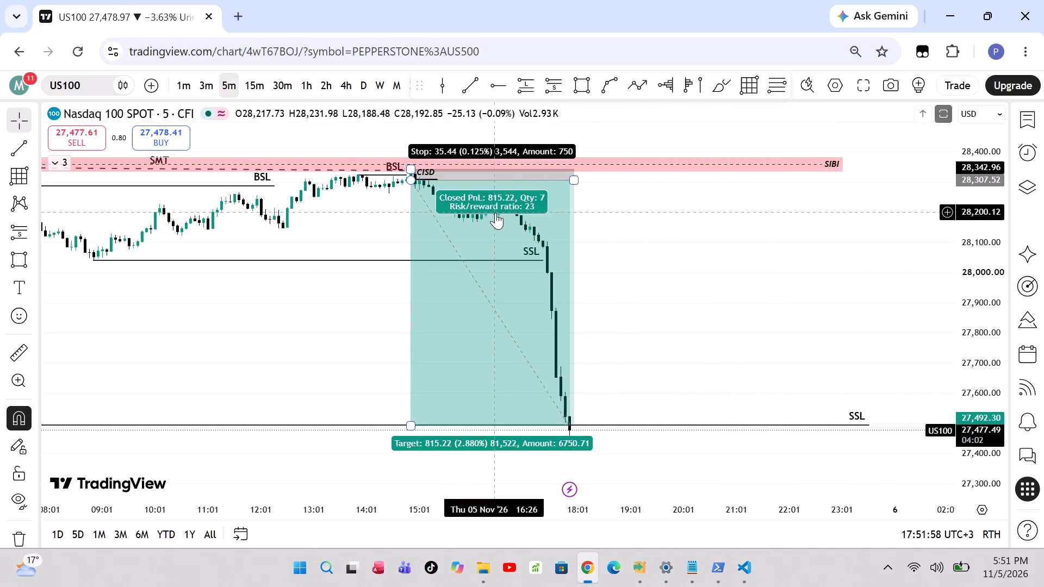
# Shrink the US100 short position so that it spans only about 14:41 to 14:55 on 5 Nov.
pyautogui.moveTo(985, 347); pyautogui.dragTo(1021, 109)
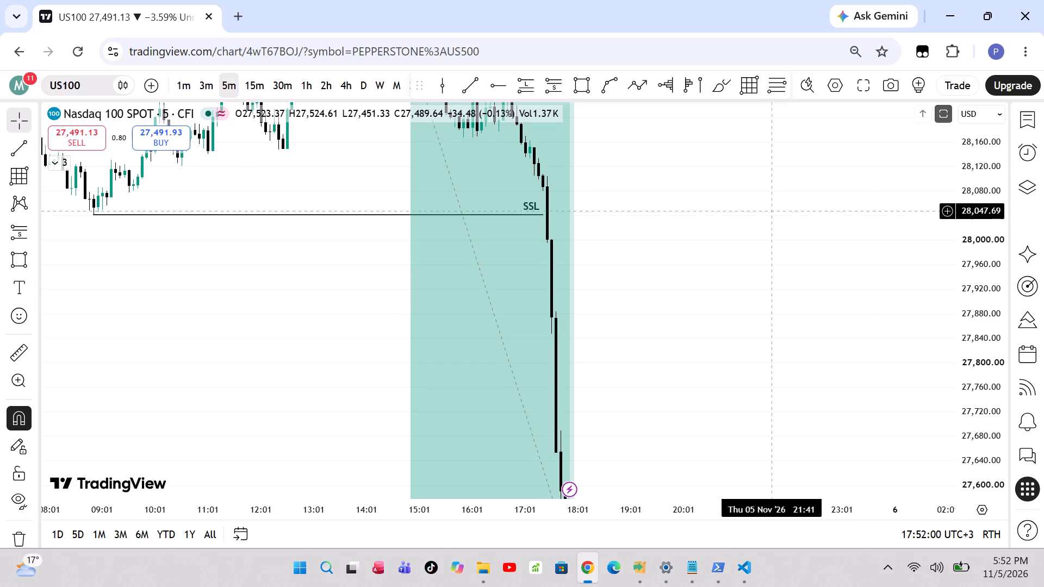
pyautogui.moveTo(673, 235); pyautogui.dragTo(742, 478)
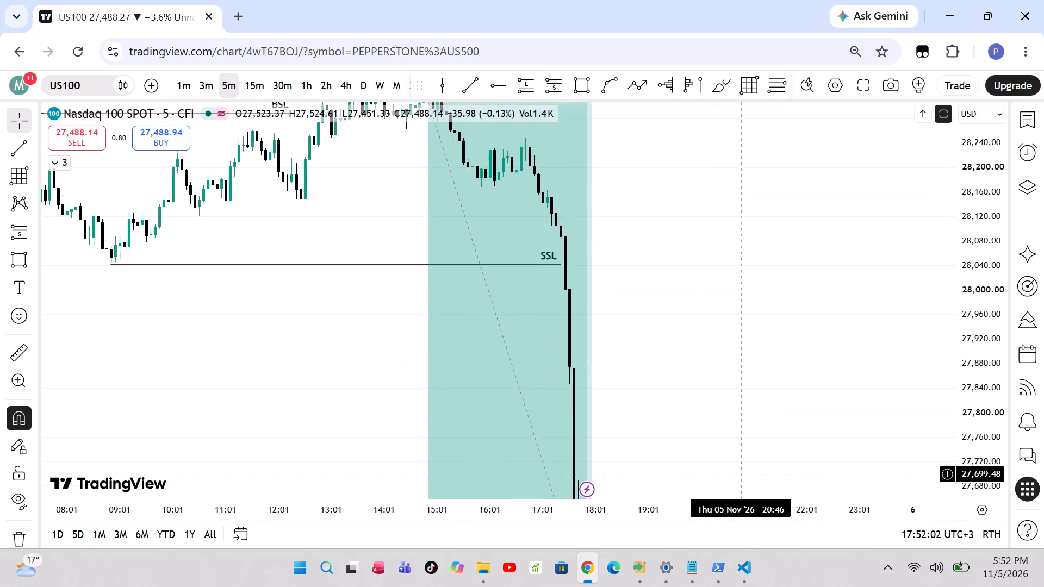
pyautogui.moveTo(742, 478); pyautogui.dragTo(751, 492)
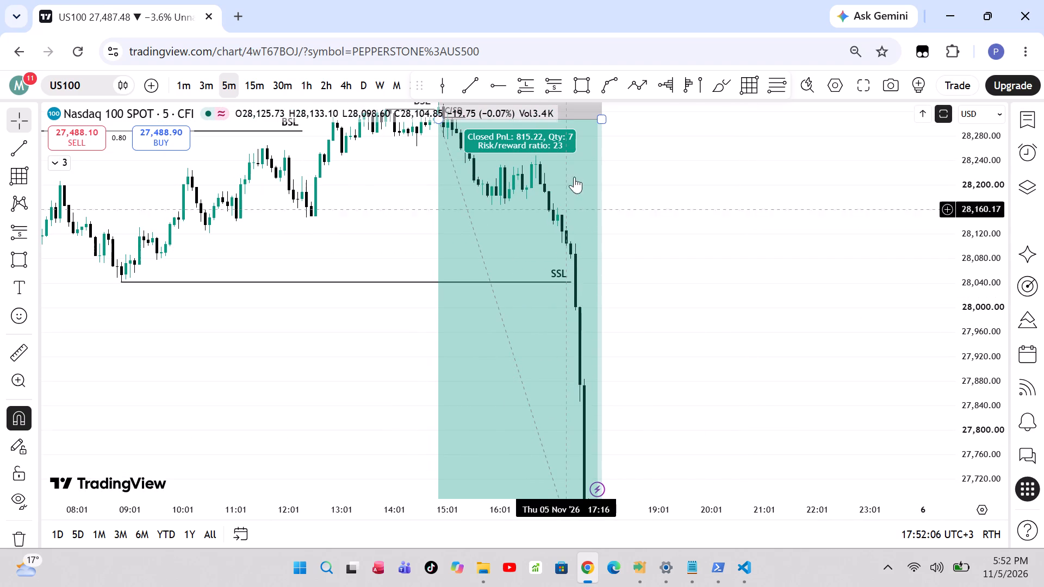
pyautogui.moveTo(600, 117); pyautogui.dragTo(408, 114)
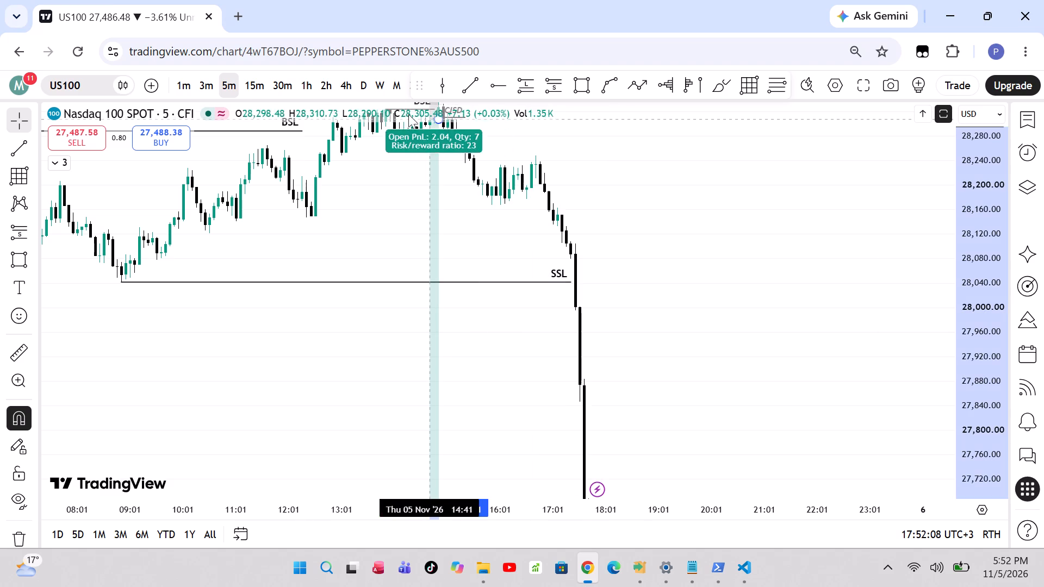
pyautogui.moveTo(408, 114); pyautogui.dragTo(427, 134)
# Draw a horizontal trend line at 28,232.98 from about 16:01 to 16:36 on 5 Nov and apply the BSL template.
pyautogui.moveTo(625, 178); pyautogui.dragTo(790, 439)
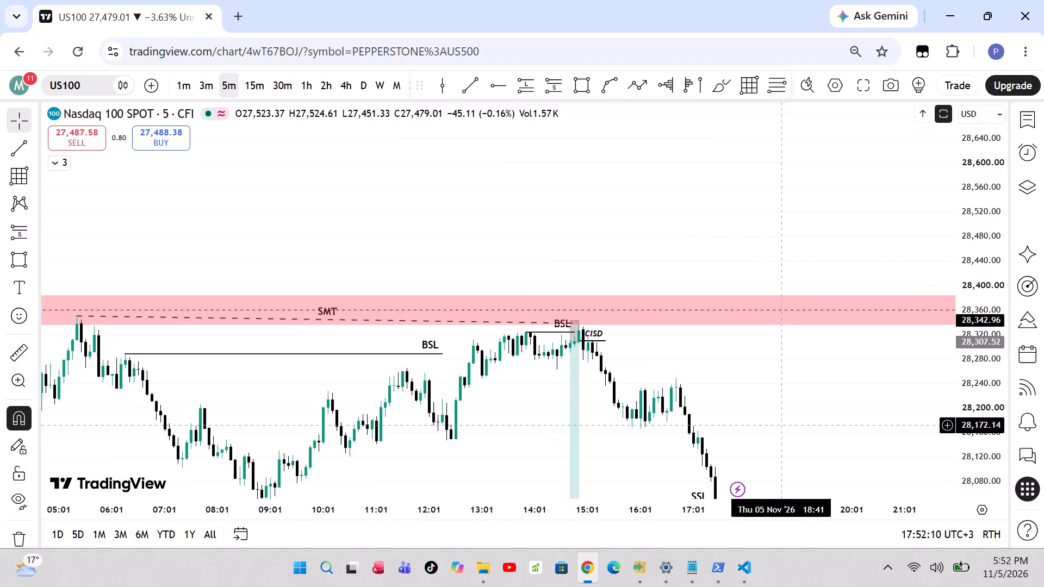
pyautogui.moveTo(790, 439); pyautogui.dragTo(774, 360)
pyautogui.moveTo(979, 391); pyautogui.dragTo(956, 33)
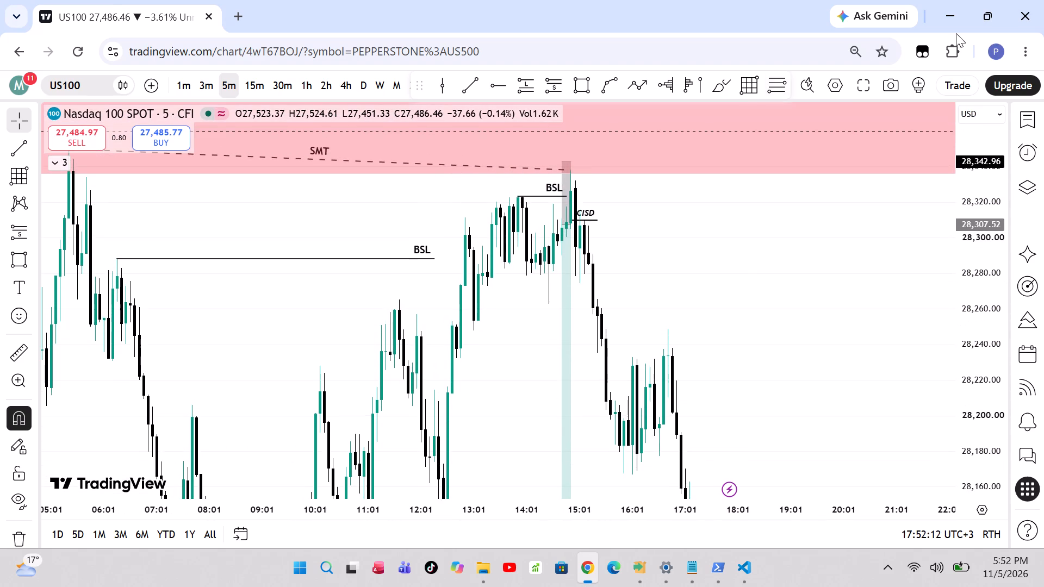
pyautogui.click(481, 79)
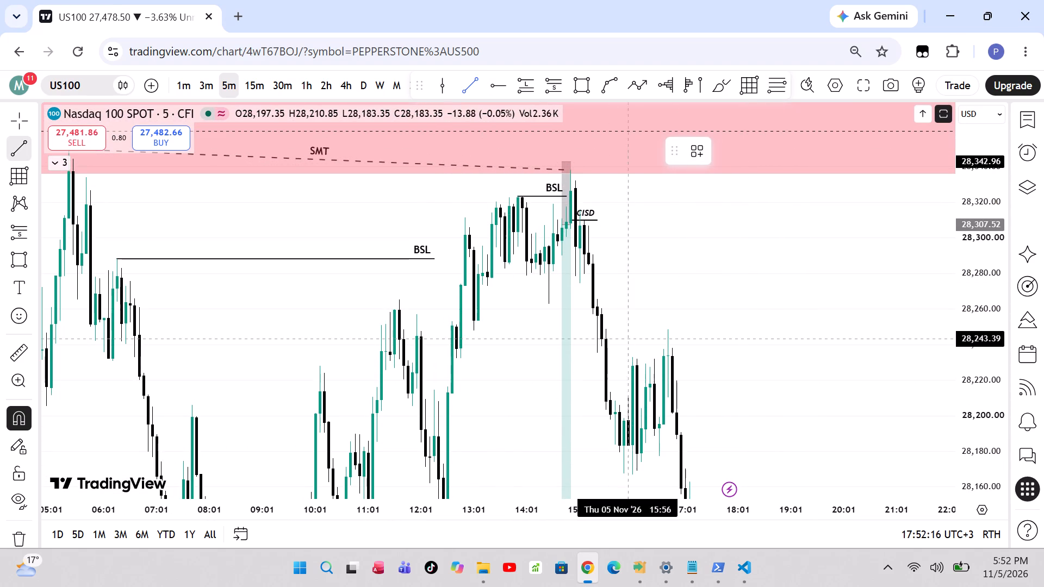
pyautogui.moveTo(630, 346); pyautogui.dragTo(684, 359)
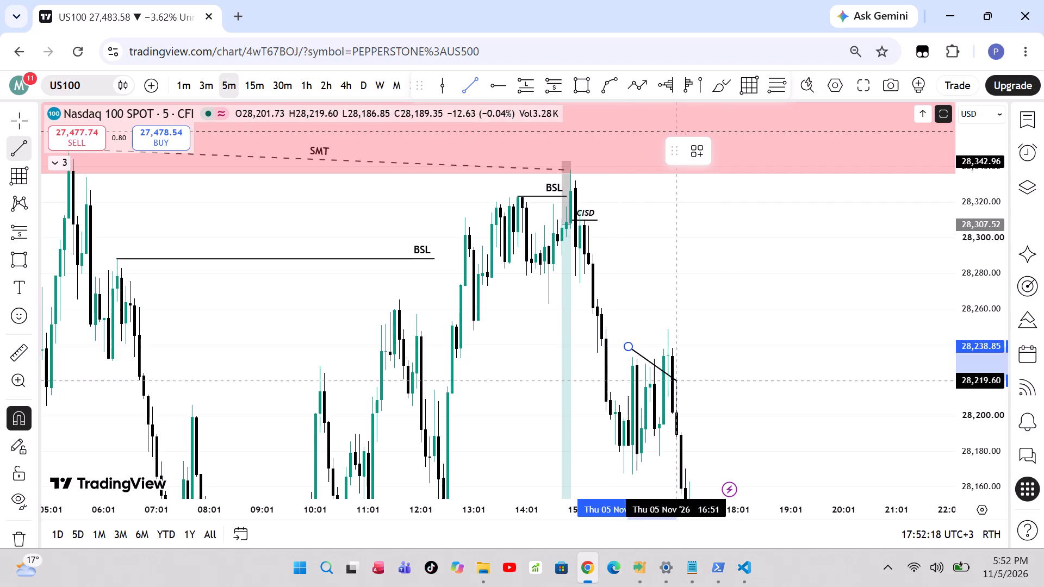
pyautogui.moveTo(684, 359); pyautogui.dragTo(684, 358)
pyautogui.keyDown('shift'); pyautogui.click(673, 355); pyautogui.keyUp('shift')
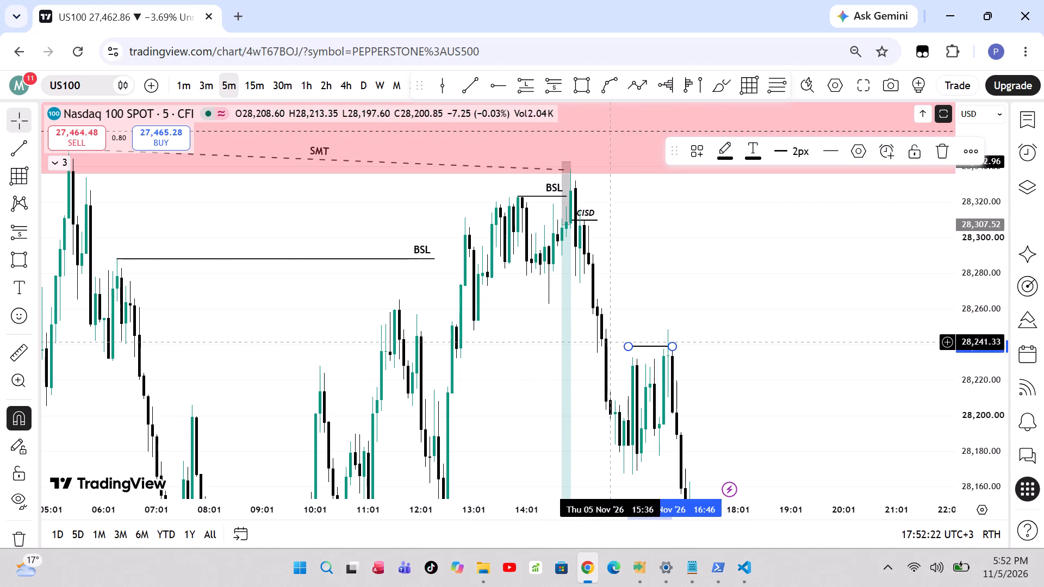
pyautogui.moveTo(628, 342); pyautogui.dragTo(634, 357)
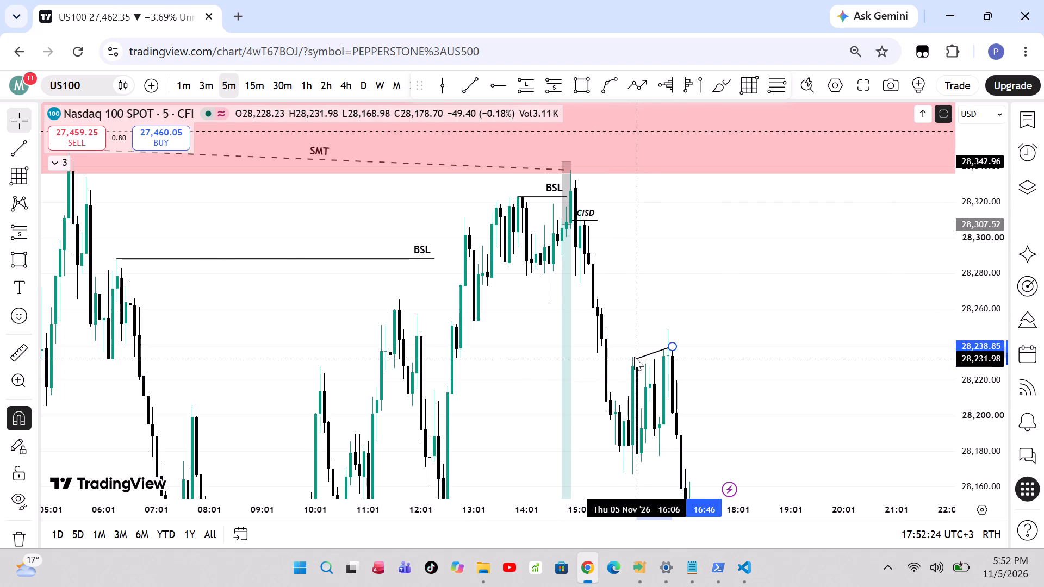
pyautogui.moveTo(634, 357); pyautogui.dragTo(634, 358)
pyautogui.keyDown('shift'); pyautogui.moveTo(673, 349); pyautogui.dragTo(651, 357); pyautogui.keyUp('shift')
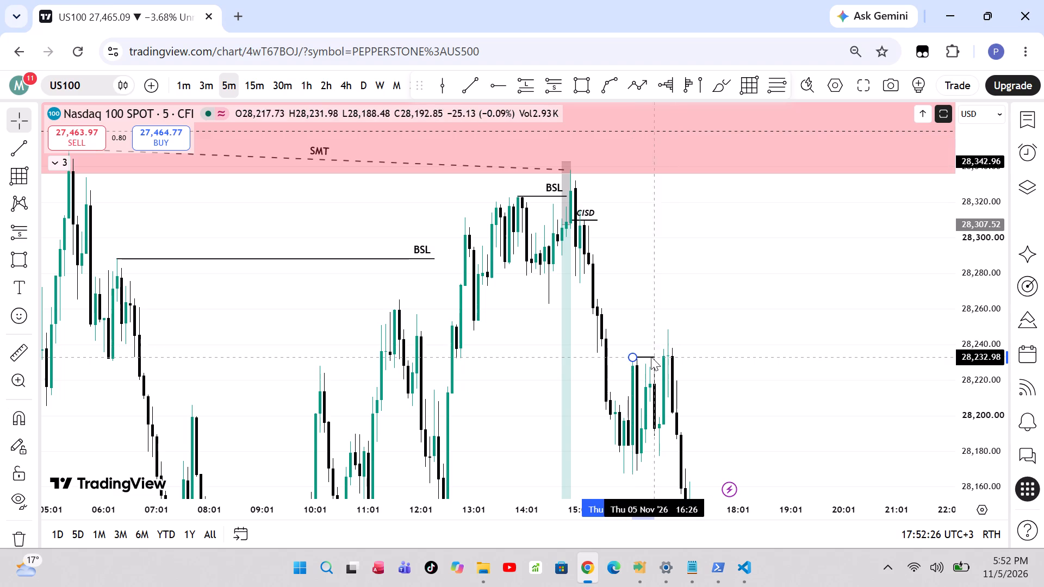
pyautogui.keyDown('shift'); pyautogui.moveTo(651, 357); pyautogui.dragTo(664, 357); pyautogui.keyUp('shift')
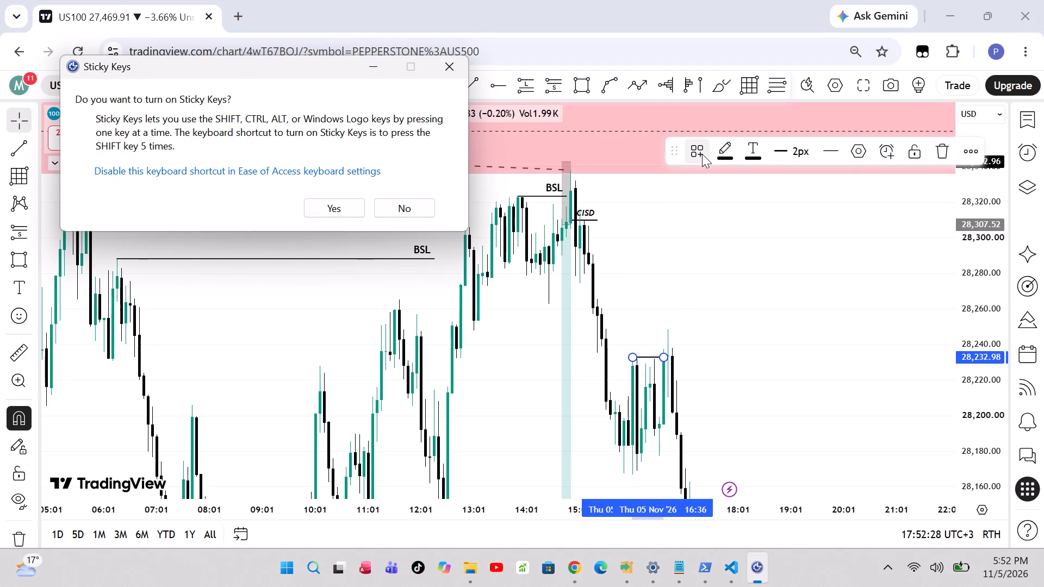
pyautogui.click(702, 154)
pyautogui.click(711, 230)
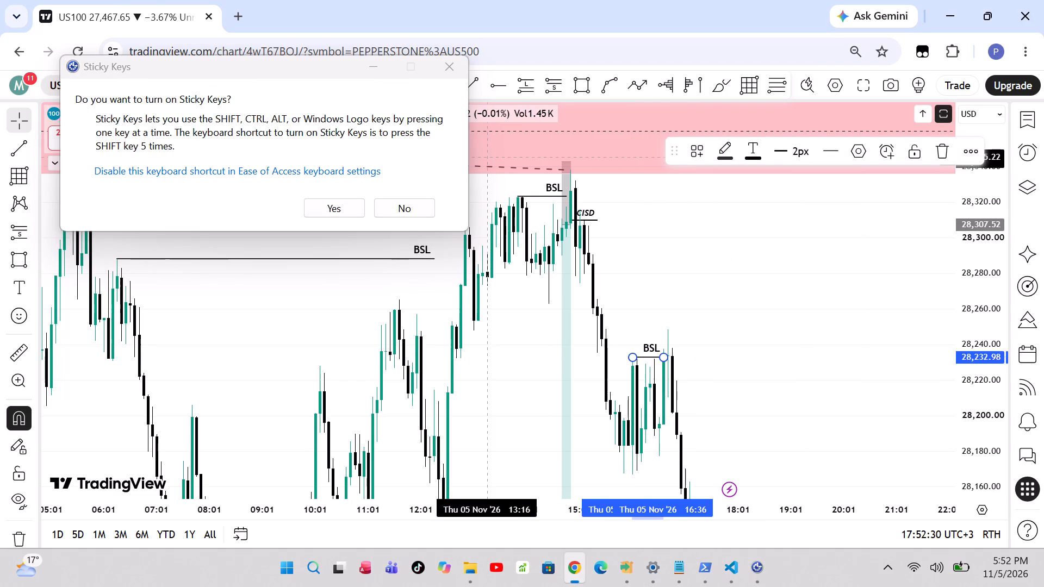
# On the 1-minute timeframe, refine the new BSL line so that it runs from about 16:05 to 16:40.
pyautogui.moveTo(734, 280); pyautogui.dragTo(536, 179)
pyautogui.click(190, 84)
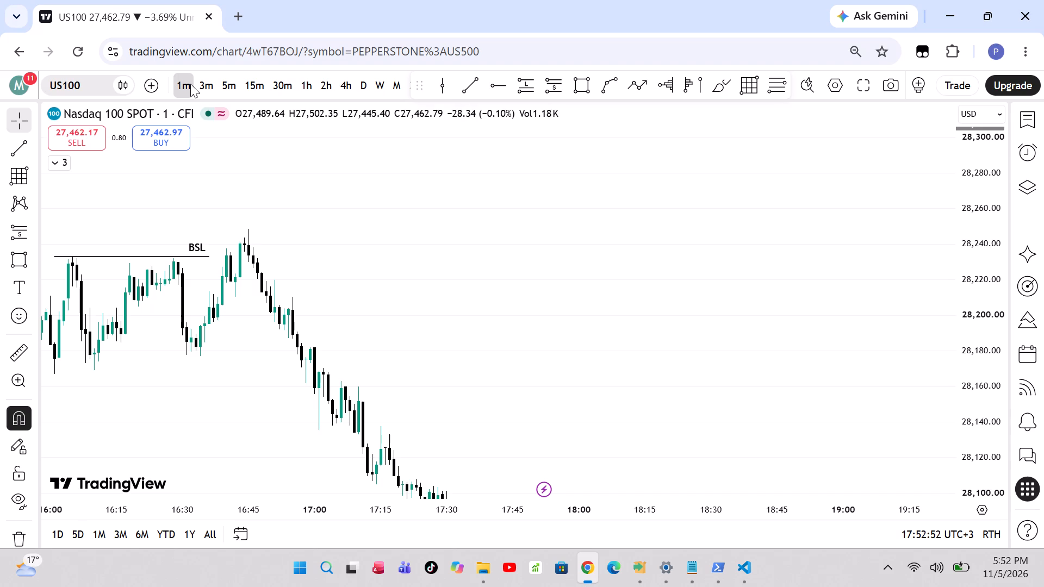
pyautogui.moveTo(208, 254); pyautogui.dragTo(225, 255)
pyautogui.moveTo(272, 225); pyautogui.dragTo(514, 255)
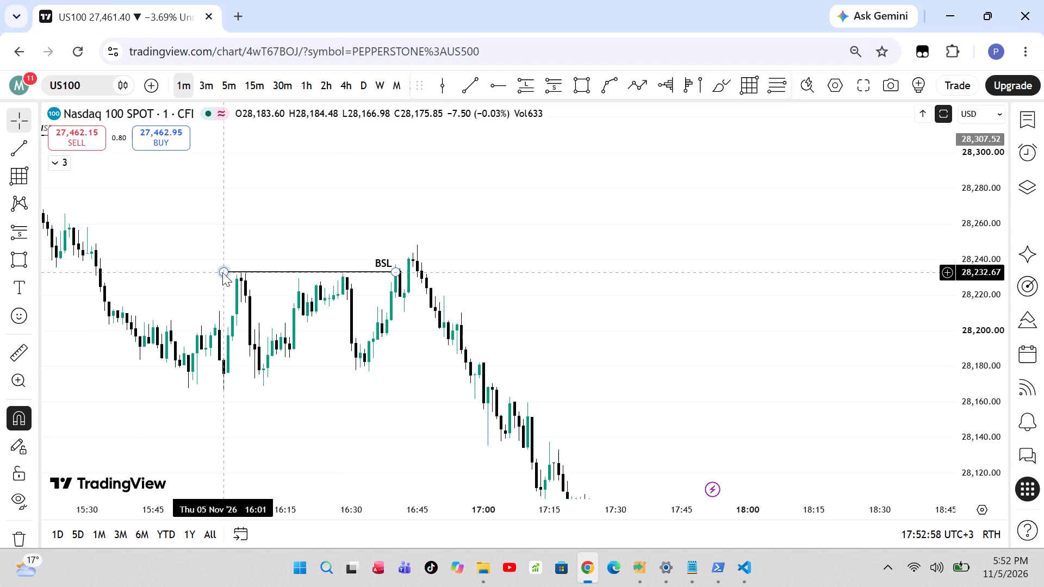
pyautogui.moveTo(222, 272); pyautogui.dragTo(243, 282)
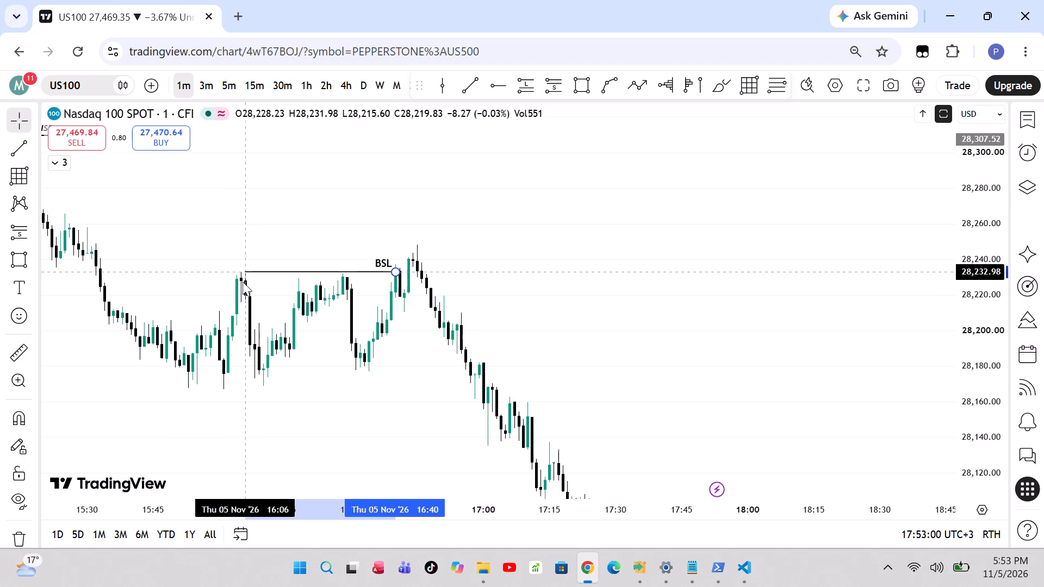
pyautogui.moveTo(243, 282); pyautogui.dragTo(240, 280)
# Draw a short horizontal trend line at 28,237.35 from 16:40 to 16:43 and apply the BSL template.
pyautogui.moveTo(388, 199); pyautogui.dragTo(235, 183)
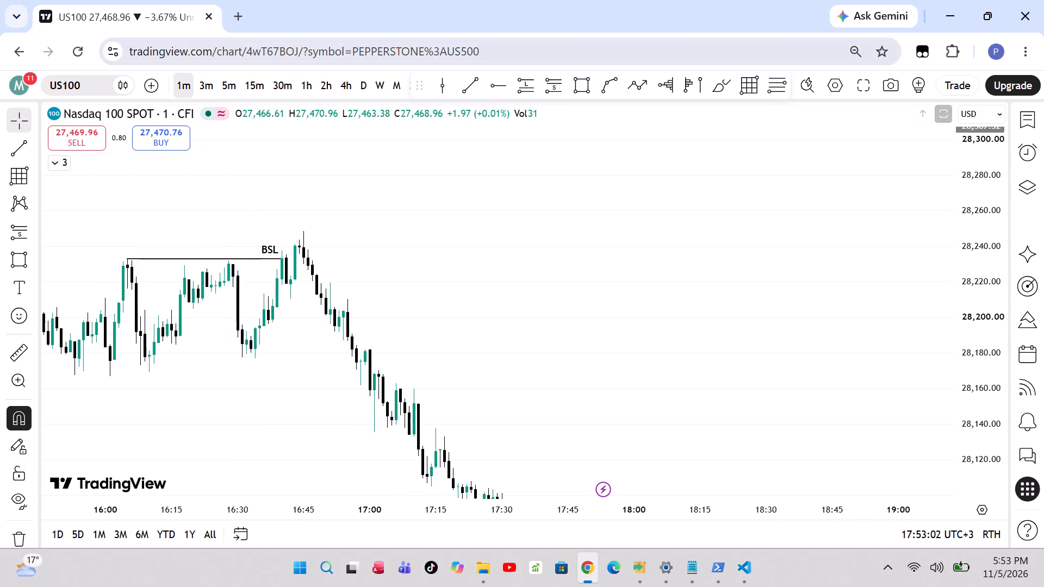
pyautogui.click(473, 90)
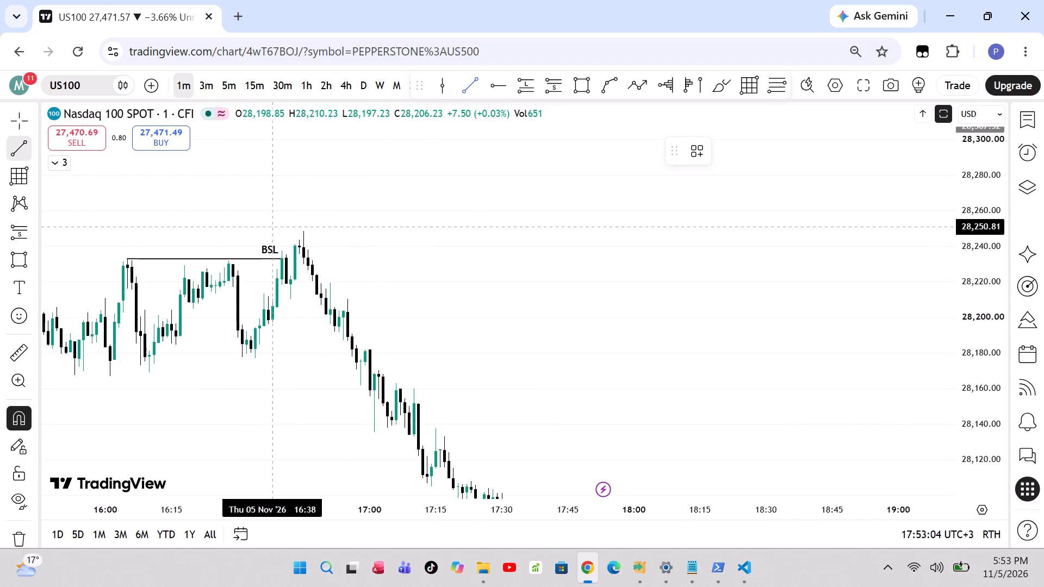
pyautogui.keyDown('shift'); pyautogui.moveTo(280, 240); pyautogui.dragTo(276, 251); pyautogui.keyUp('shift')
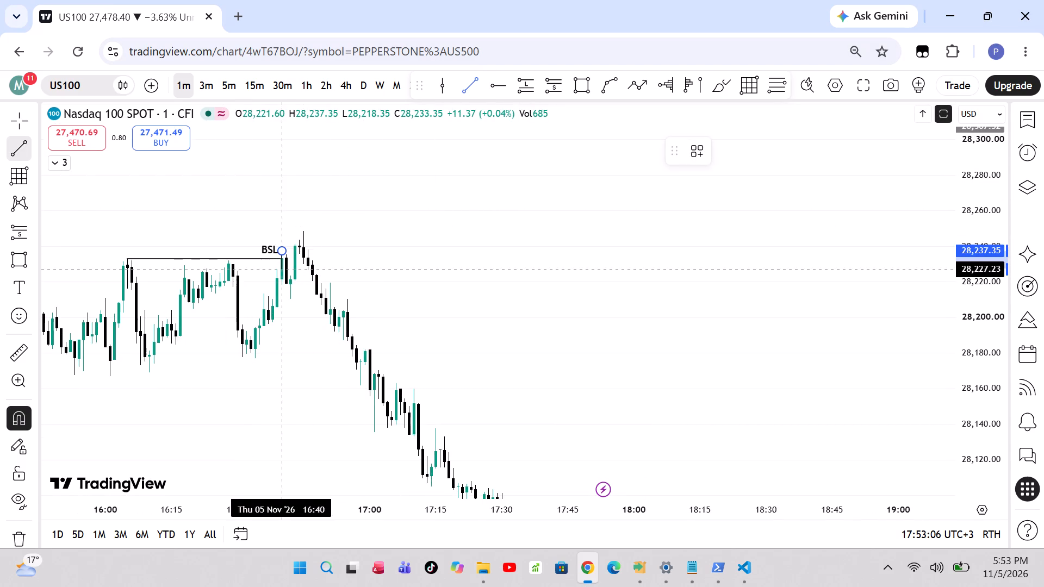
pyautogui.keyDown('shift'); pyautogui.moveTo(276, 251); pyautogui.dragTo(296, 252); pyautogui.keyUp('shift')
pyautogui.keyDown('shift'); pyautogui.moveTo(296, 252); pyautogui.dragTo(403, 276); pyautogui.keyUp('shift')
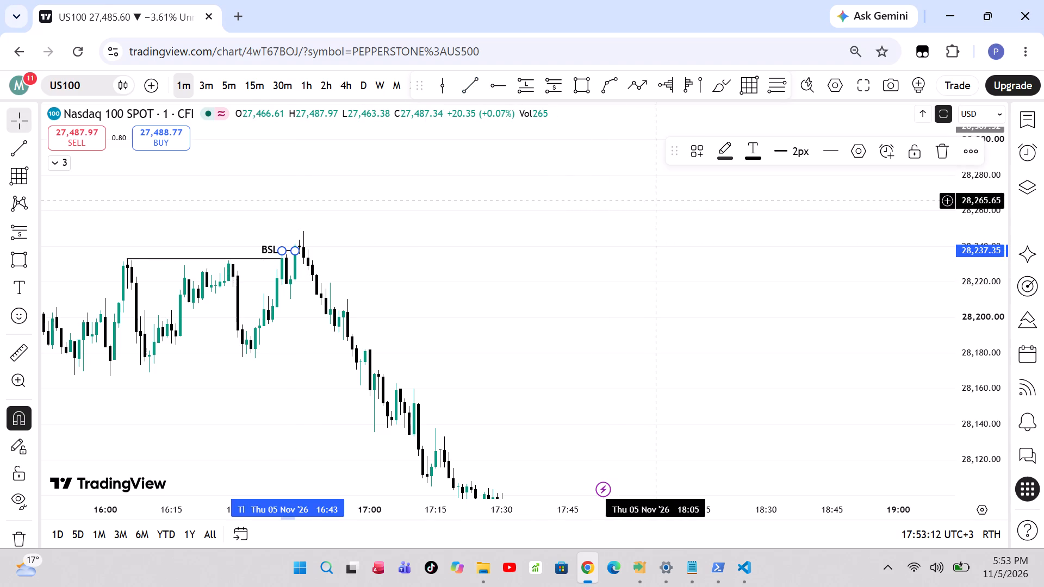
pyautogui.click(702, 157)
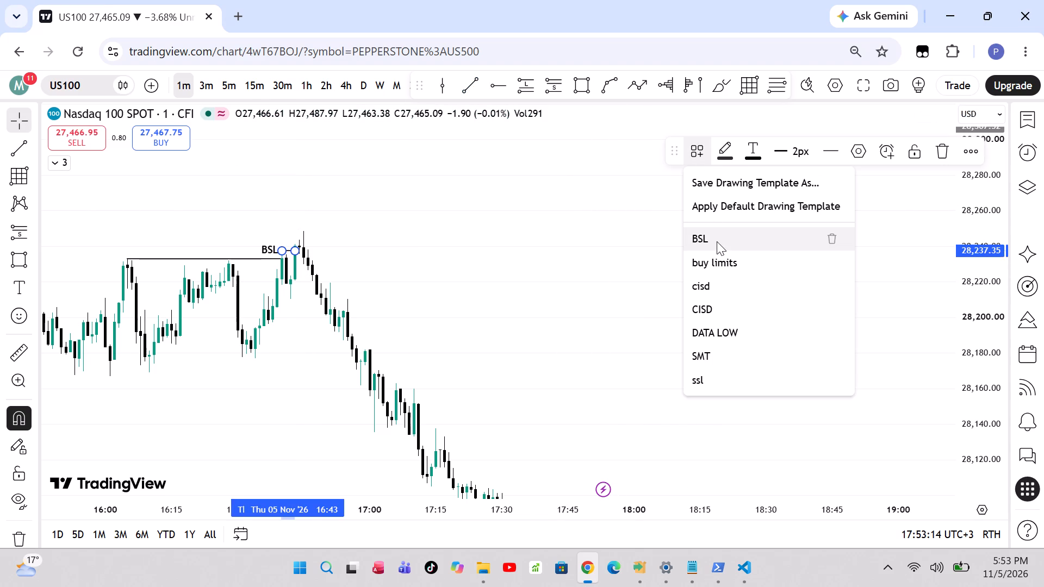
pyautogui.click(717, 241)
# Draw a horizontal trend line under the lows at 28,166.98 from 16:01 to 16:58 and apply the ssl template.
pyautogui.moveTo(448, 214); pyautogui.dragTo(855, 311)
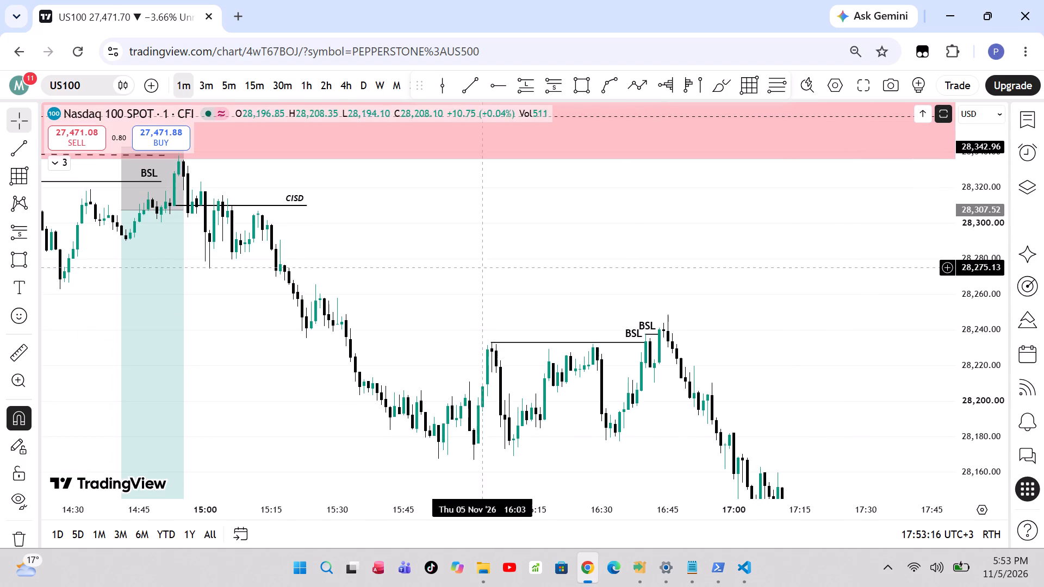
pyautogui.moveTo(998, 386); pyautogui.dragTo(1008, 135)
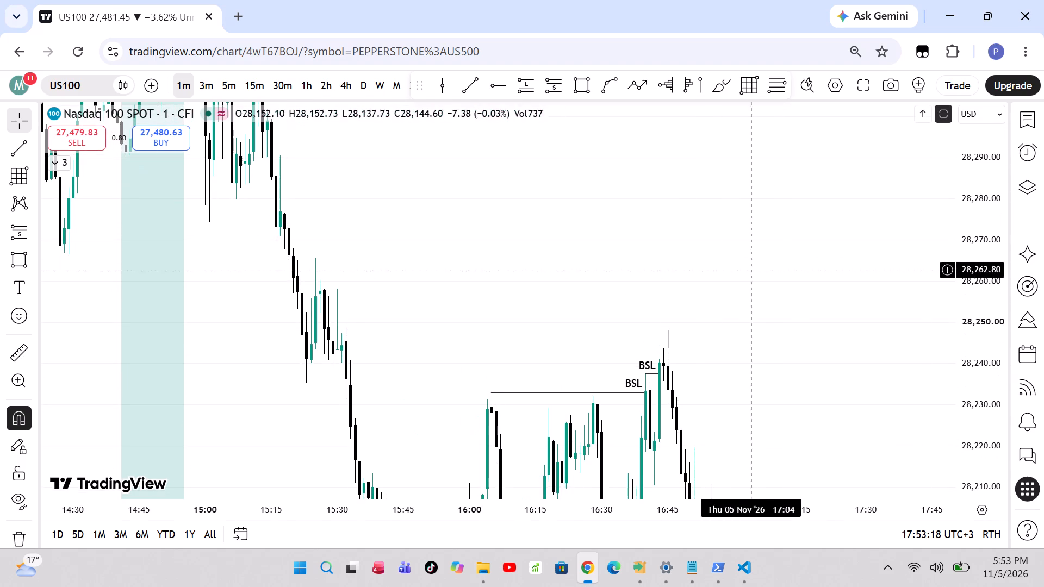
pyautogui.moveTo(787, 290); pyautogui.dragTo(643, 159)
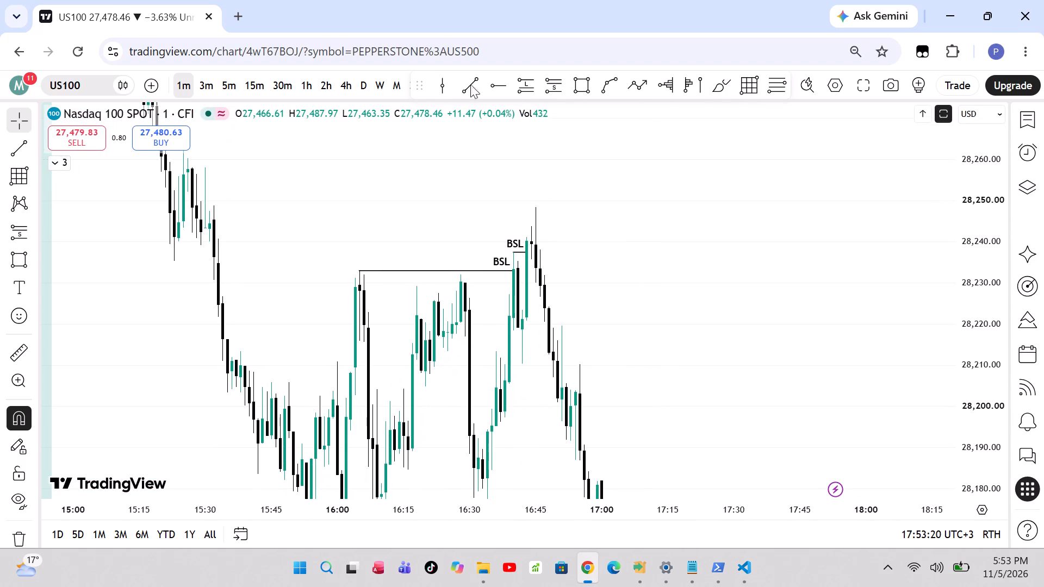
pyautogui.click(470, 83)
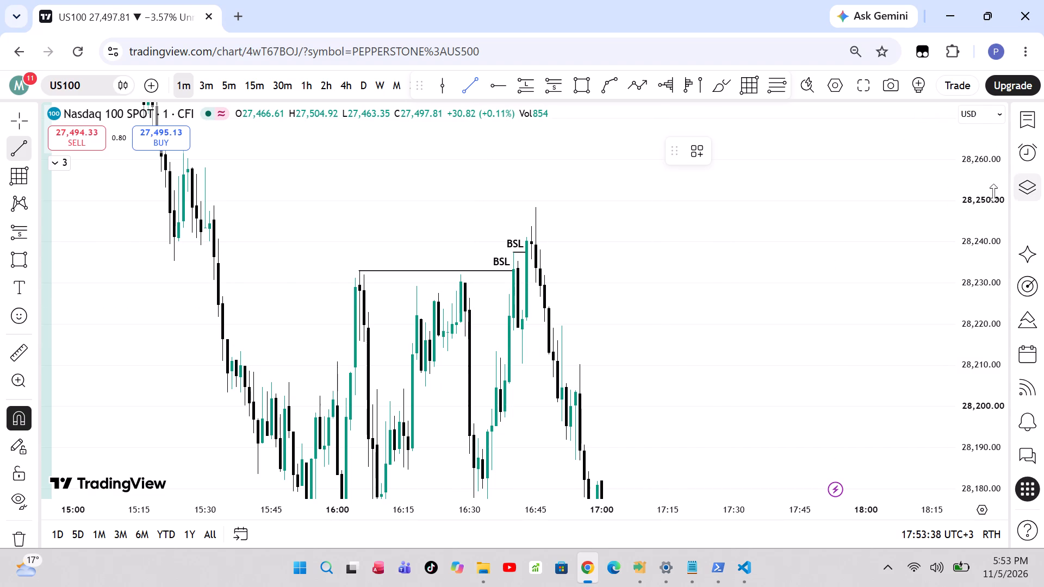
pyautogui.moveTo(989, 203); pyautogui.dragTo(975, 337)
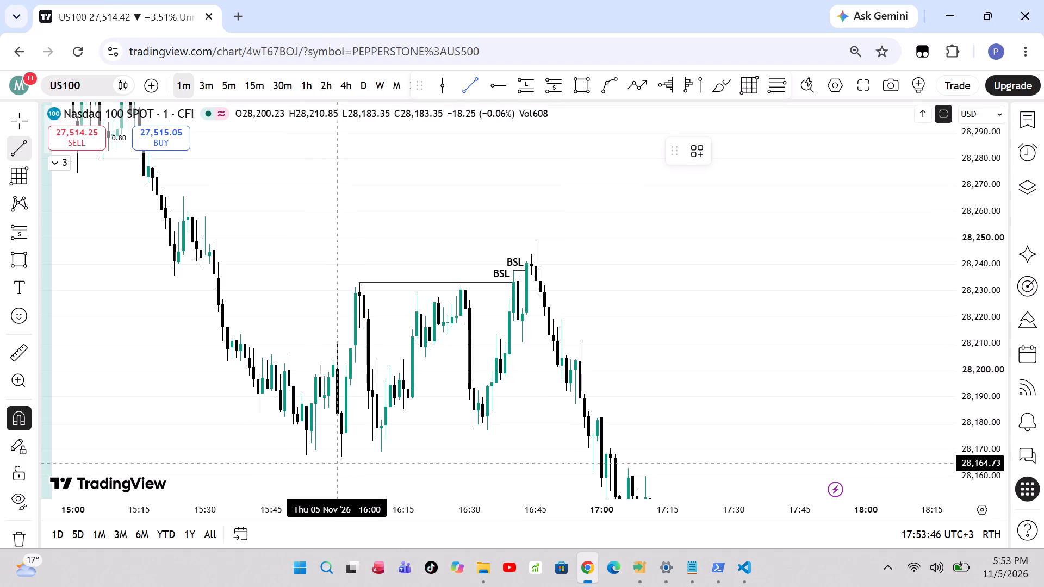
pyautogui.moveTo(341, 462); pyautogui.dragTo(579, 475)
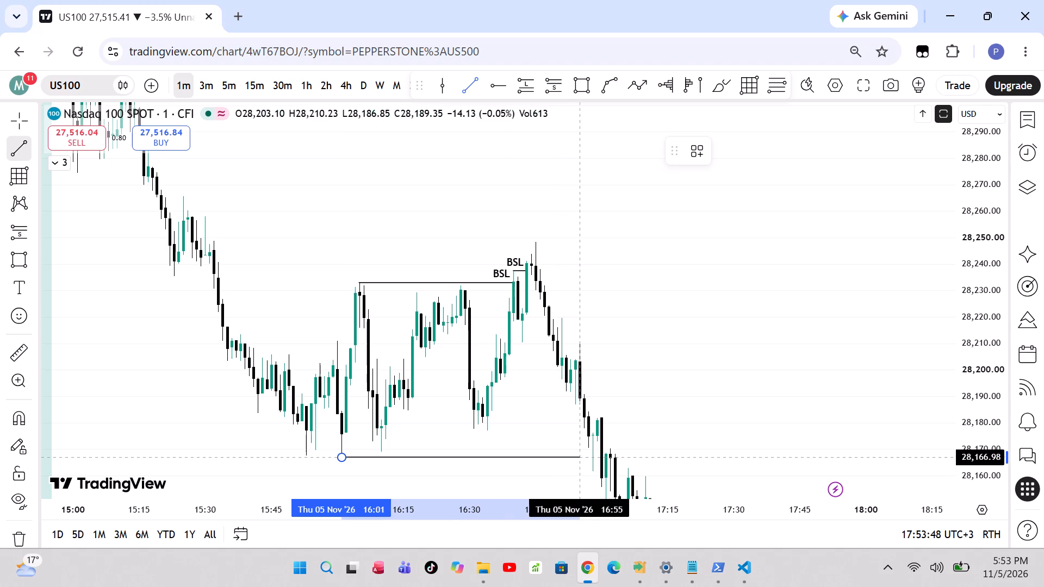
pyautogui.moveTo(579, 475); pyautogui.dragTo(592, 477)
pyautogui.keyDown('shift'); pyautogui.click(592, 477); pyautogui.keyUp('shift')
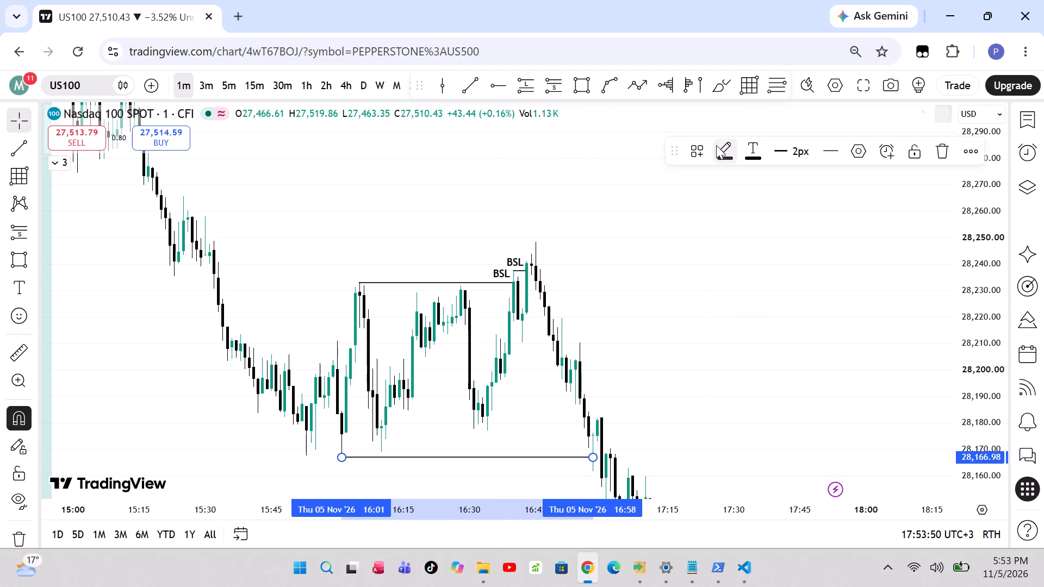
pyautogui.click(696, 147)
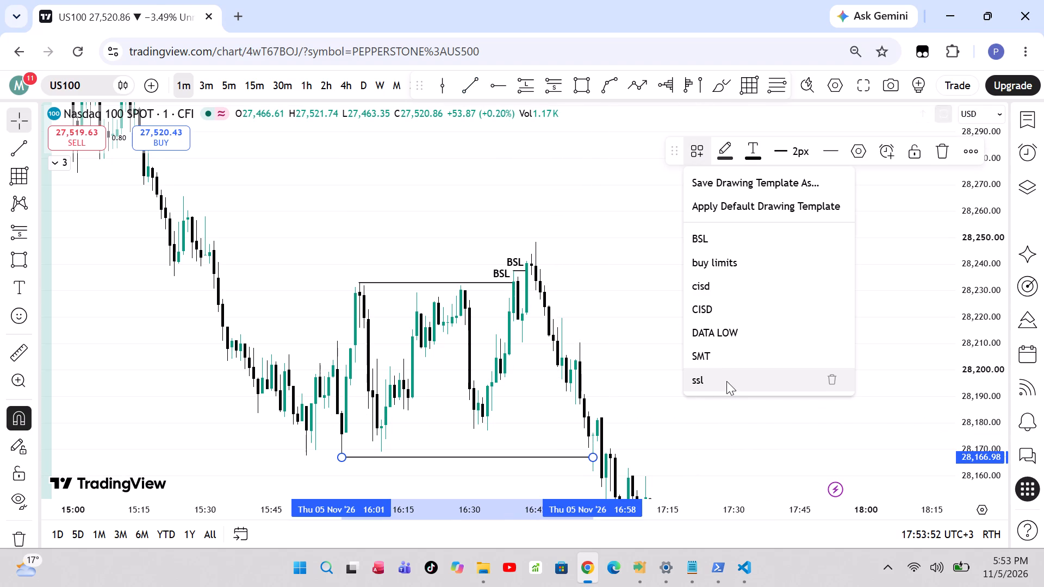
pyautogui.click(726, 381)
pyautogui.moveTo(710, 304); pyautogui.dragTo(731, 273)
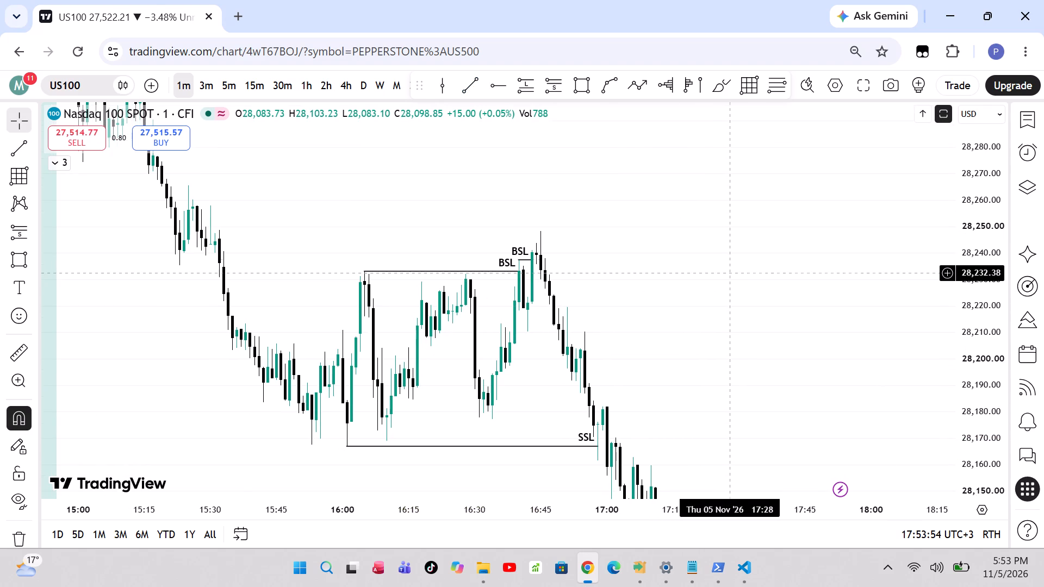
# Open the watchlist and switch the chart to the US500 index.
pyautogui.click(1030, 116)
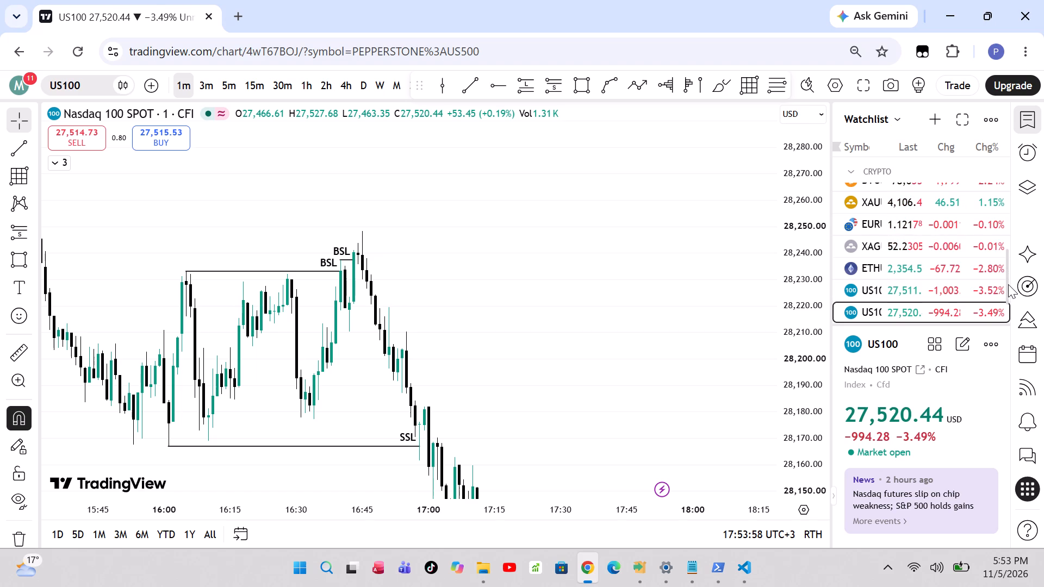
pyautogui.moveTo(1008, 283); pyautogui.dragTo(1007, 305)
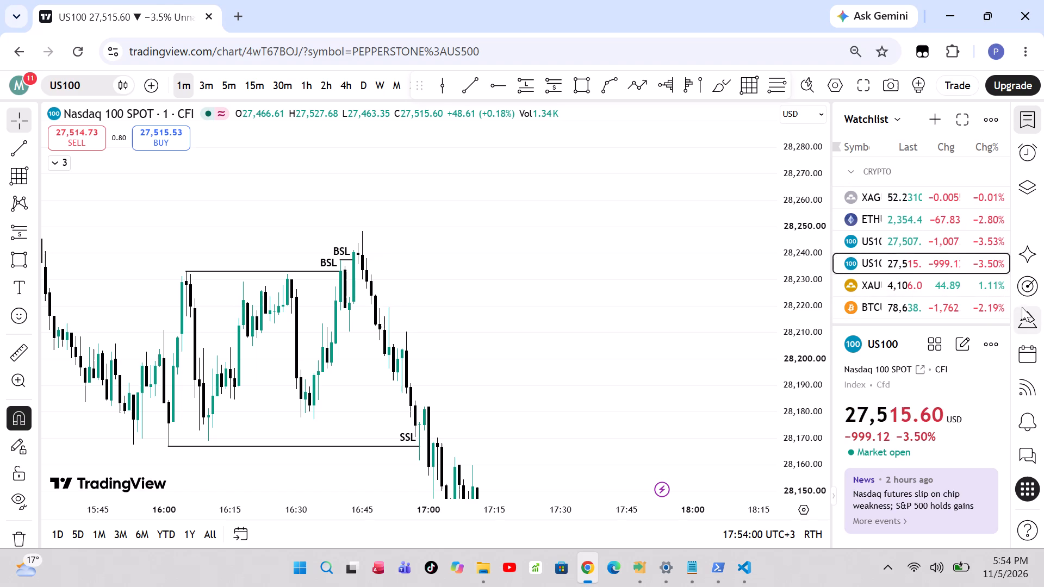
pyautogui.moveTo(1006, 303); pyautogui.dragTo(984, 174)
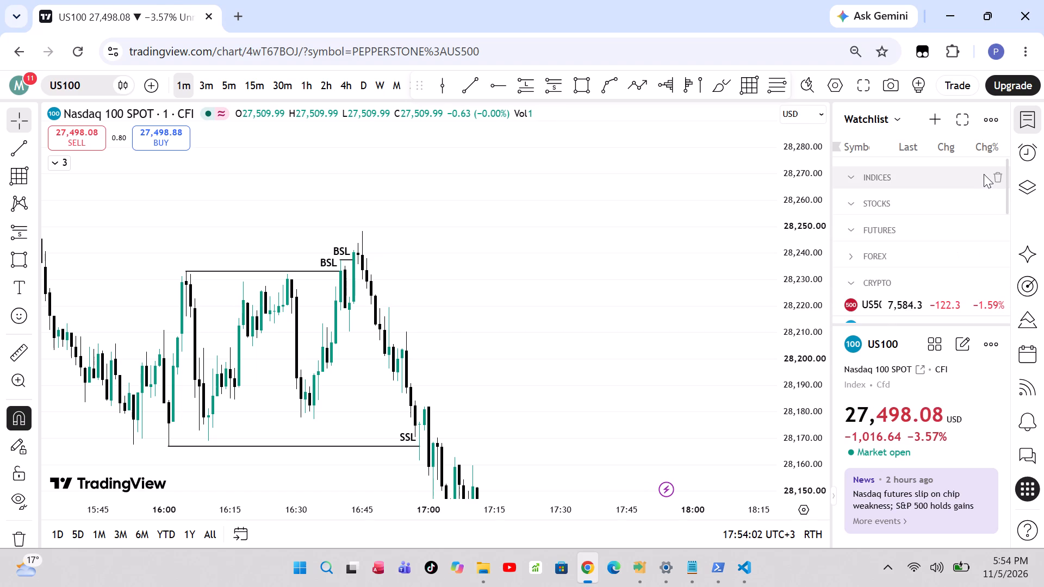
pyautogui.moveTo(984, 174); pyautogui.dragTo(983, 180)
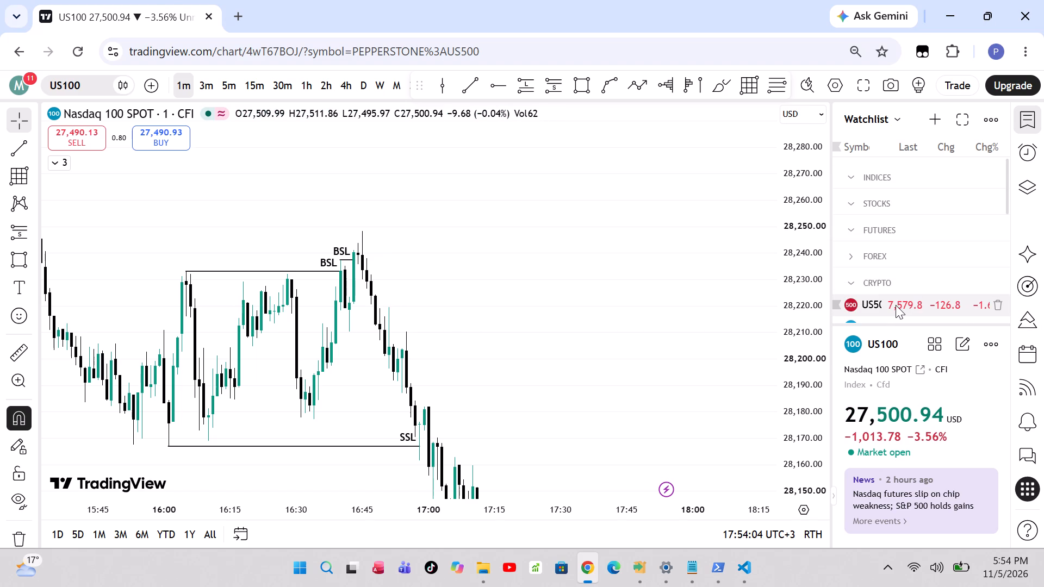
pyautogui.click(896, 305)
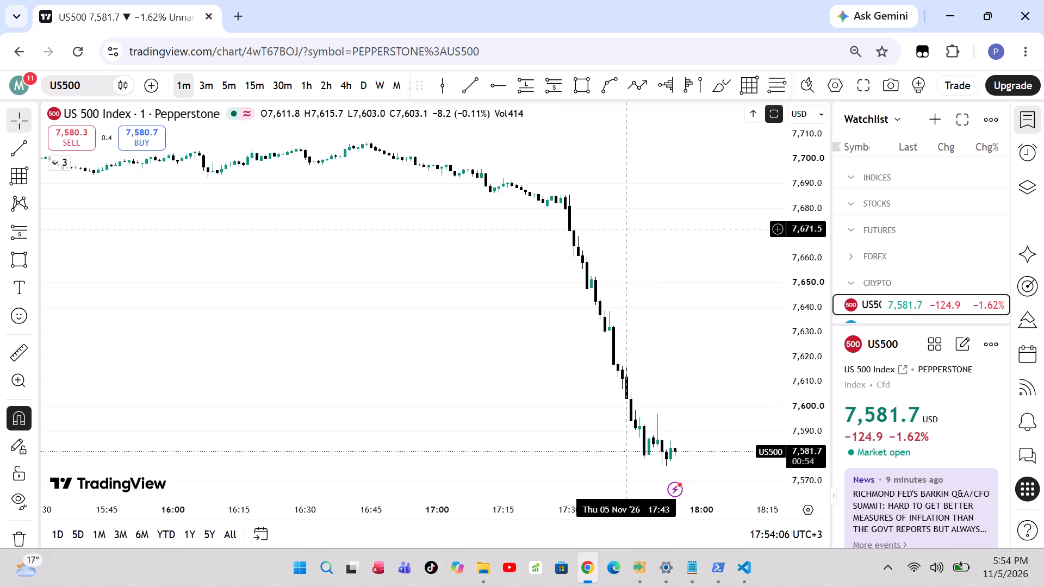
# On the US500 15-minute chart, draw a horizontal trend line at 7,718.5 from 4 Nov 21:00 to 5 Nov 17:00.
pyautogui.moveTo(625, 229); pyautogui.dragTo(669, 294)
pyautogui.click(259, 80)
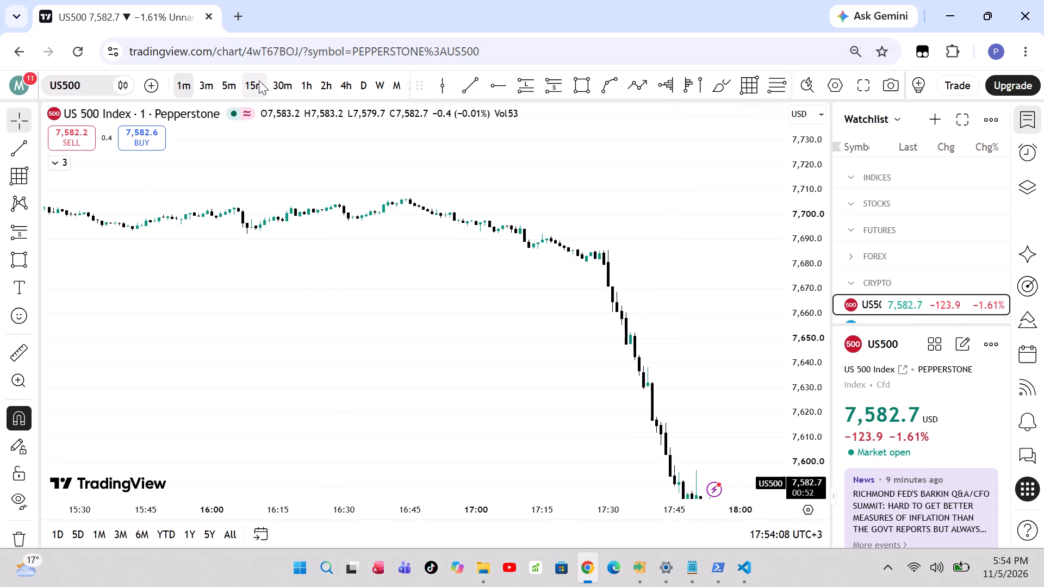
pyautogui.moveTo(809, 335); pyautogui.dragTo(809, 386)
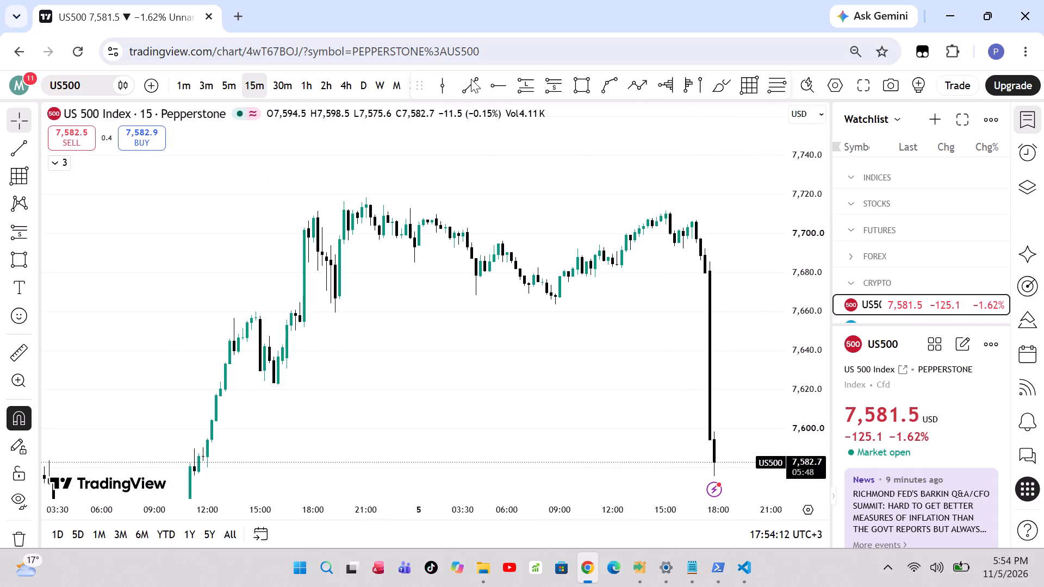
pyautogui.click(478, 85)
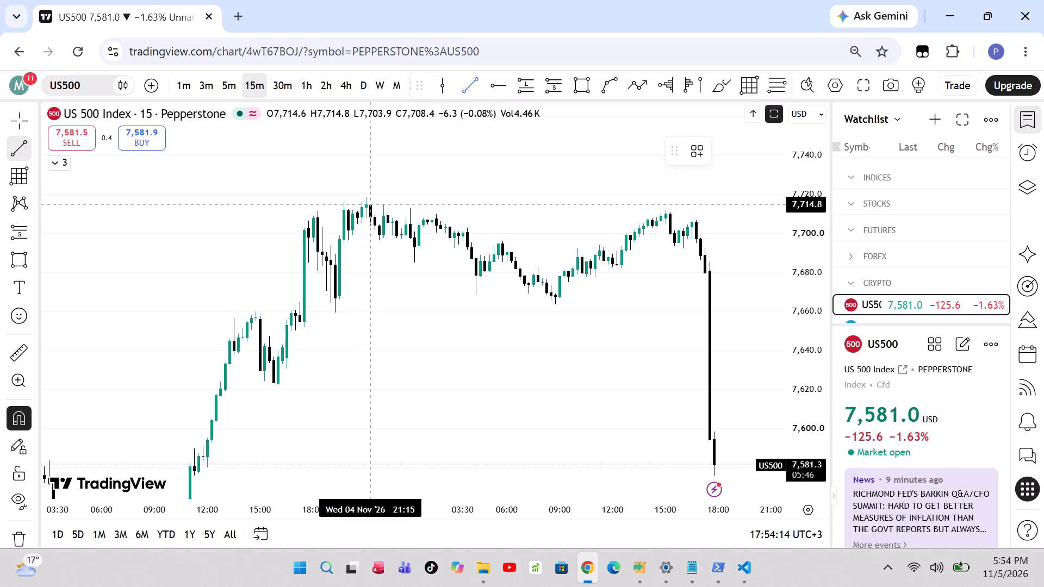
pyautogui.keyDown('shift'); pyautogui.moveTo(365, 178); pyautogui.dragTo(409, 190); pyautogui.keyUp('shift')
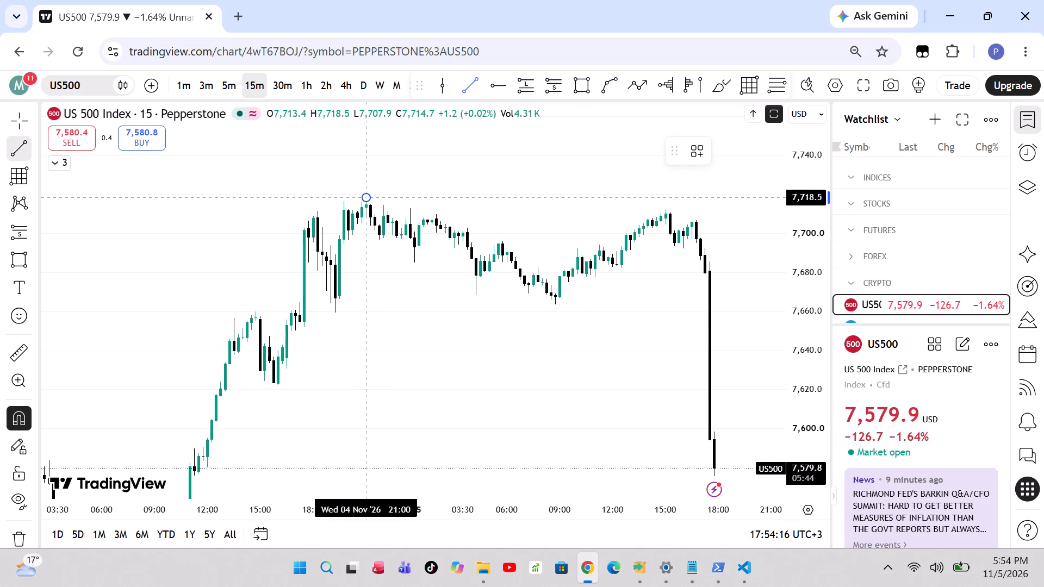
pyautogui.keyDown('shift'); pyautogui.moveTo(409, 190); pyautogui.dragTo(581, 214); pyautogui.keyUp('shift')
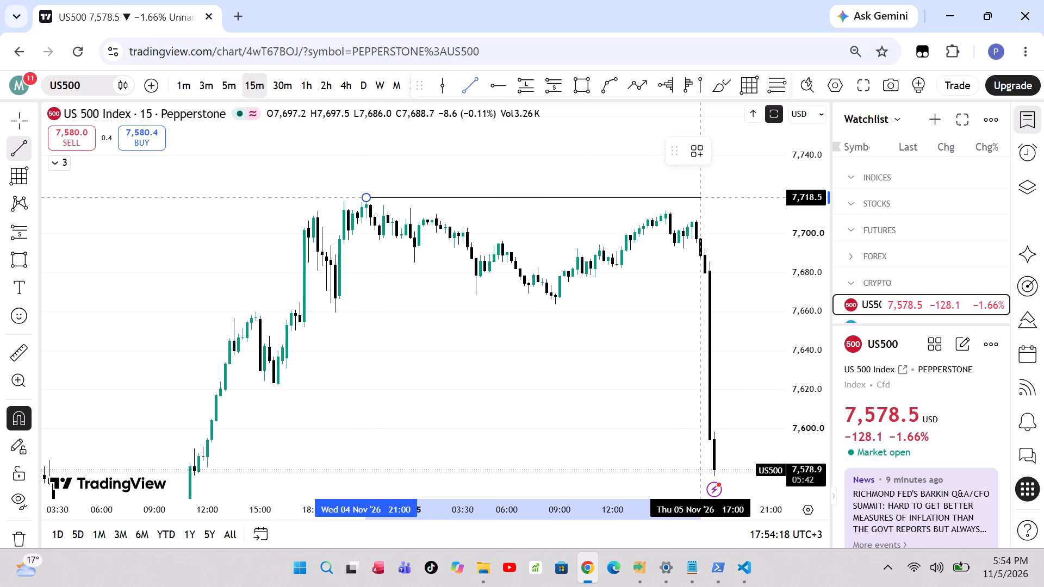
pyautogui.keyDown('shift'); pyautogui.click(700, 232); pyautogui.keyUp('shift')
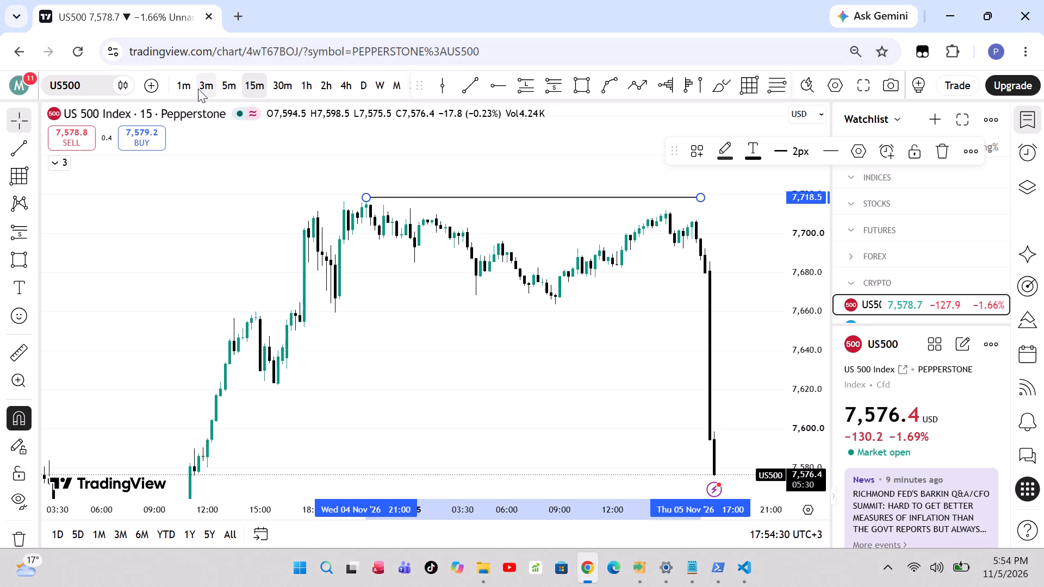
# On the US500 1-minute timeframe, place a vertical line at 16:29 on 5 Nov.
pyautogui.click(190, 89)
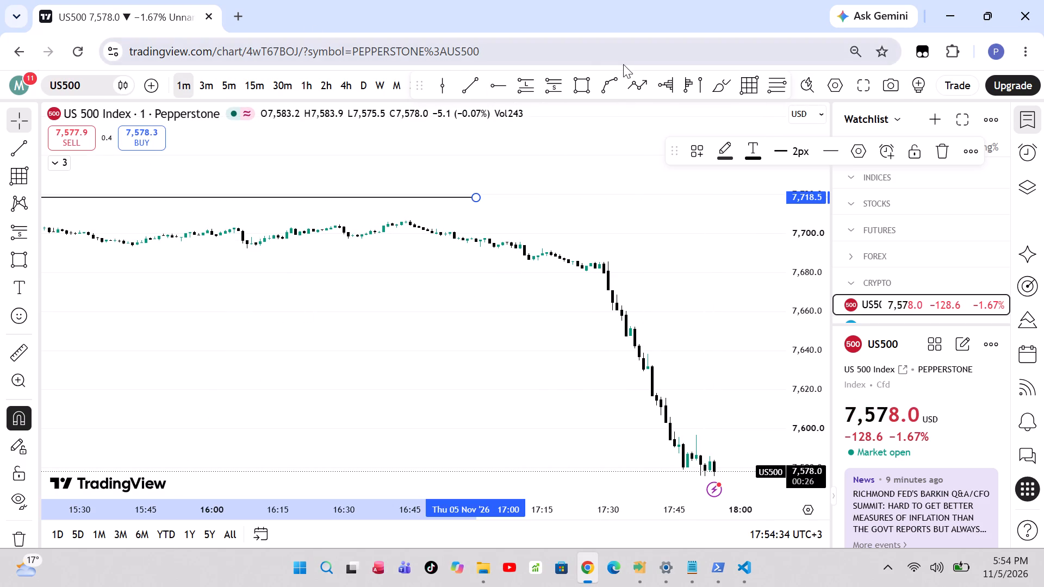
pyautogui.click(445, 81)
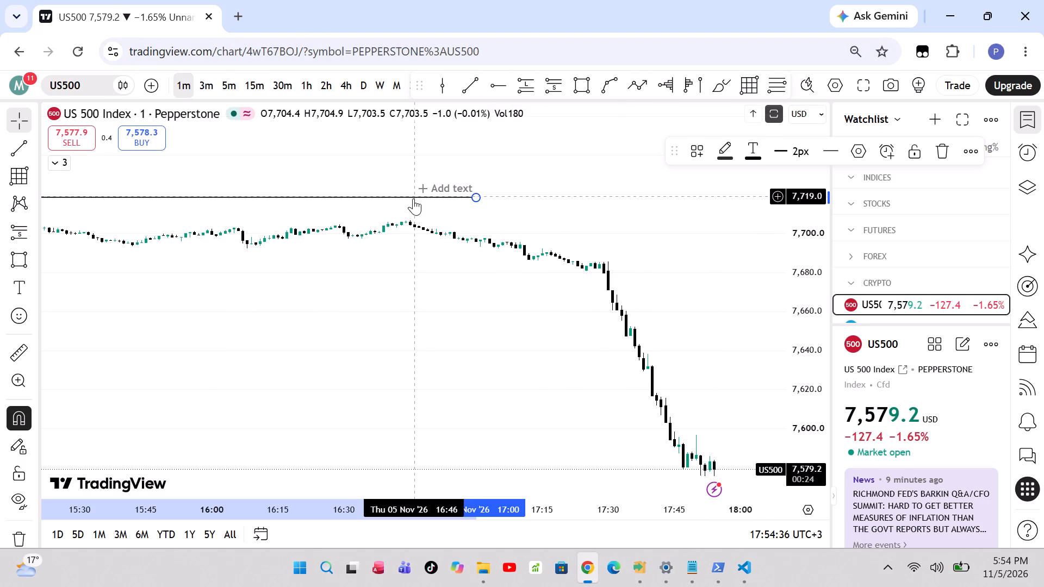
pyautogui.click(340, 171)
# Examine the US500 1-minute price action around the vertical line and below the horizontal trend line.
pyautogui.moveTo(421, 321); pyautogui.dragTo(743, 458)
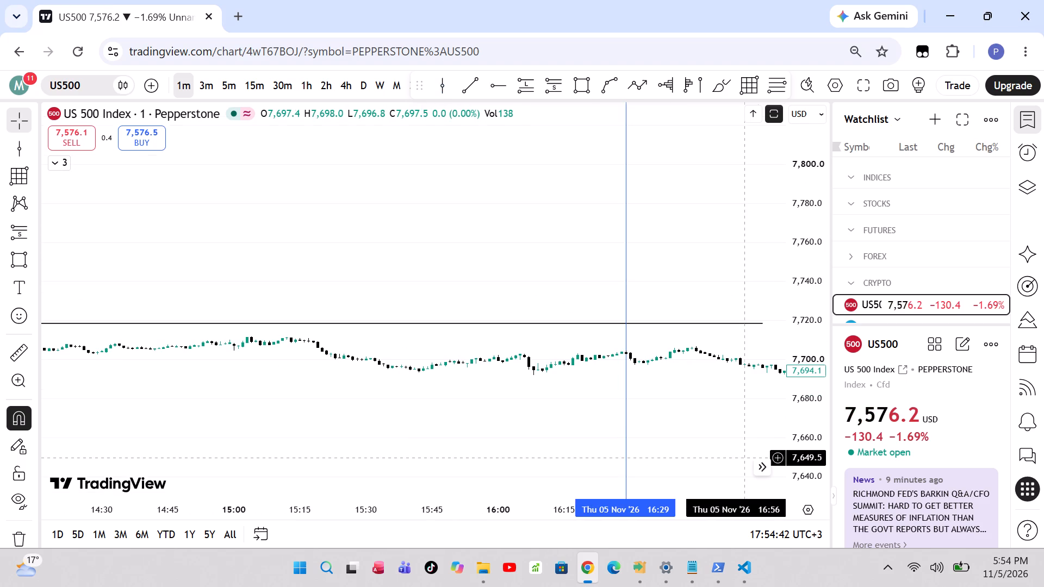
pyautogui.moveTo(801, 453); pyautogui.dragTo(793, 0)
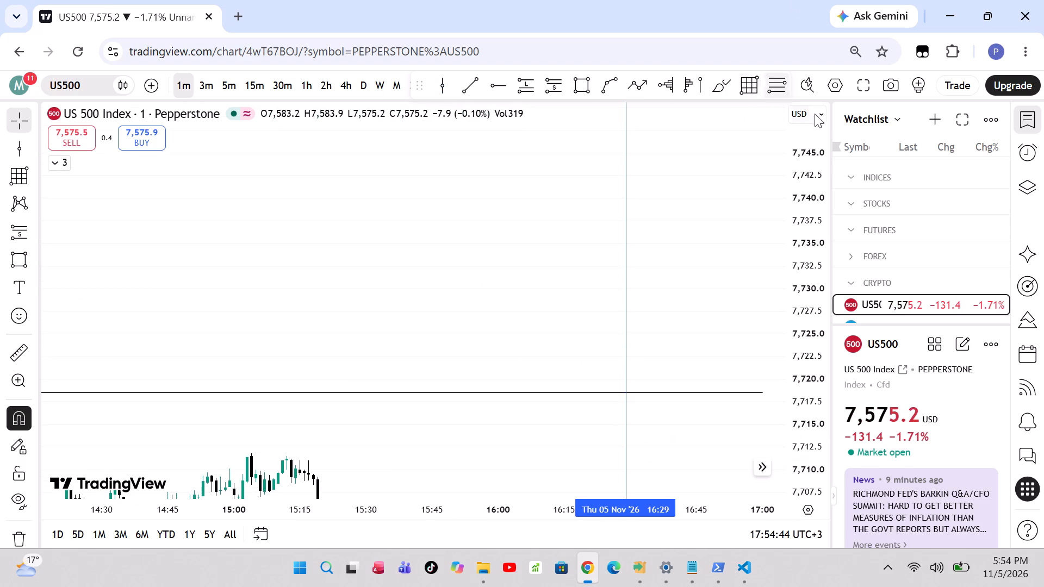
pyautogui.moveTo(729, 191); pyautogui.dragTo(327, 0)
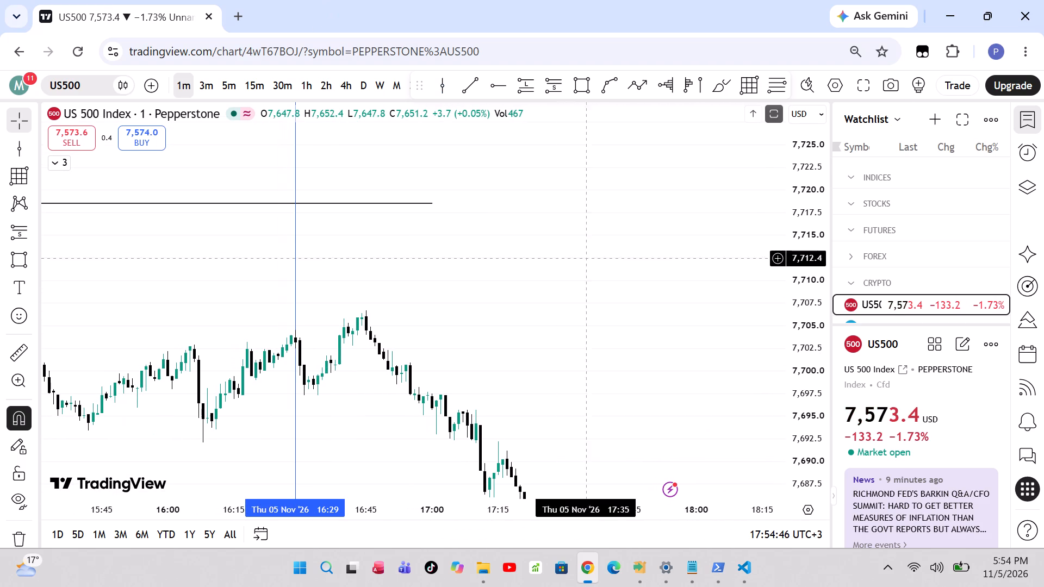
pyautogui.click(481, 251)
pyautogui.moveTo(371, 248); pyautogui.dragTo(525, 237)
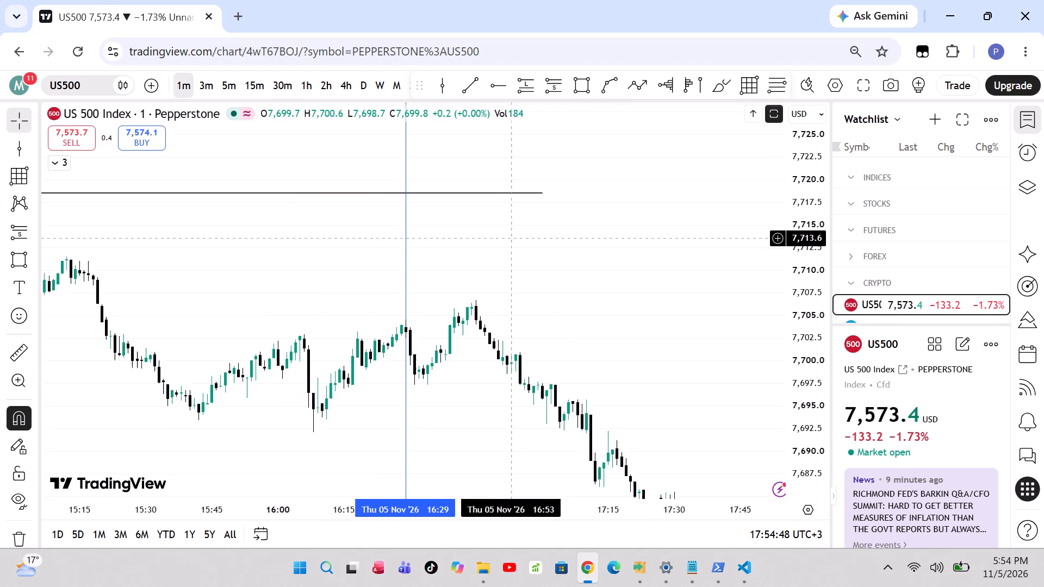
pyautogui.moveTo(525, 237); pyautogui.dragTo(552, 231)
pyautogui.click(472, 83)
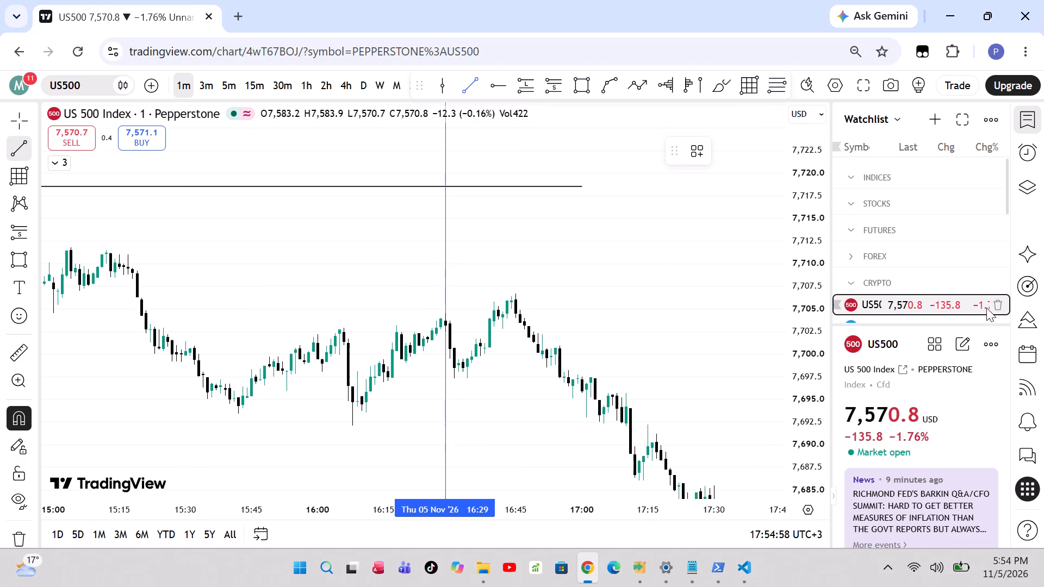
# Switch the chart to the CFI US100 (Nasdaq 100 SPOT) symbol from the watchlist.
pyautogui.moveTo(1004, 207); pyautogui.dragTo(1029, 339)
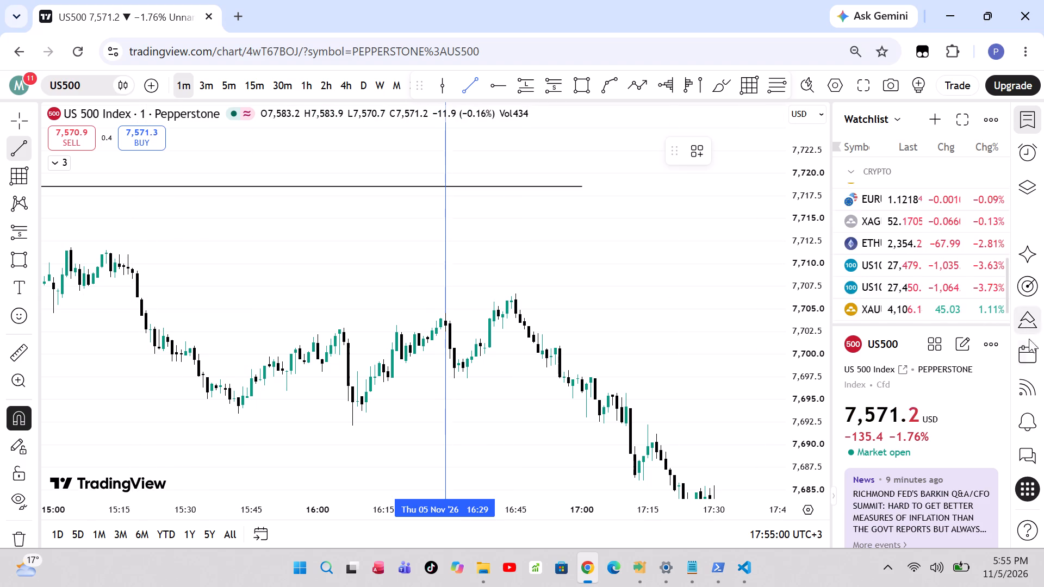
pyautogui.moveTo(1029, 339); pyautogui.dragTo(1029, 344)
pyautogui.click(935, 255)
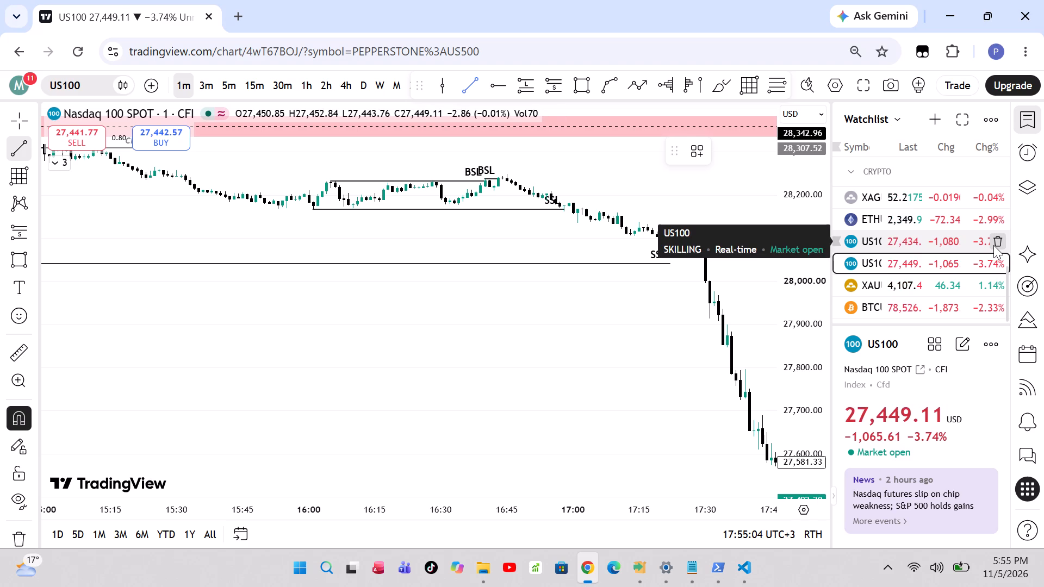
# Remove the duplicate SKILLING US100 symbol from the watchlist.
pyautogui.click(993, 245)
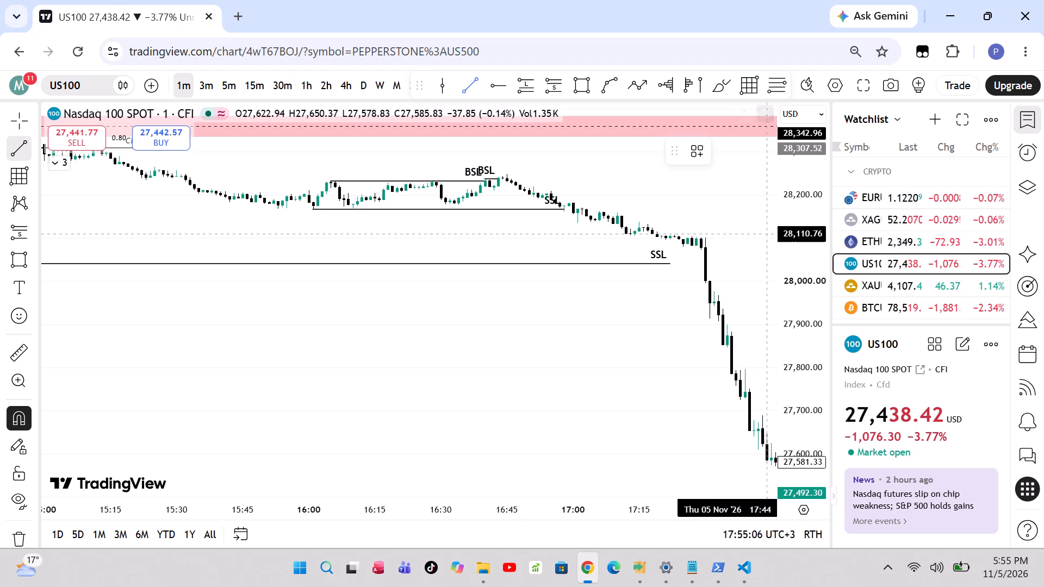
# Start a vertical line on the US100 1-minute chart.
pyautogui.click(442, 82)
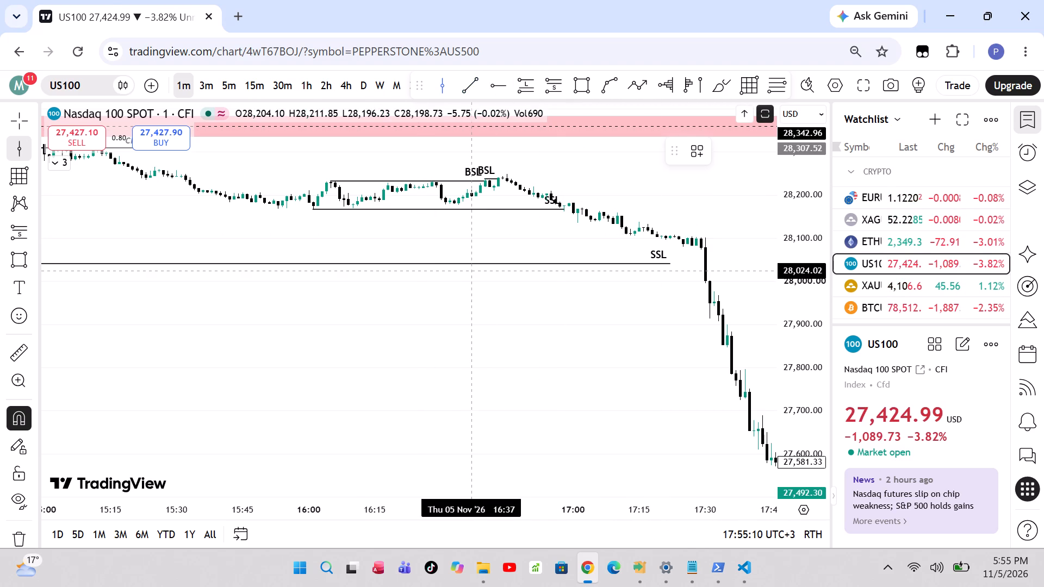